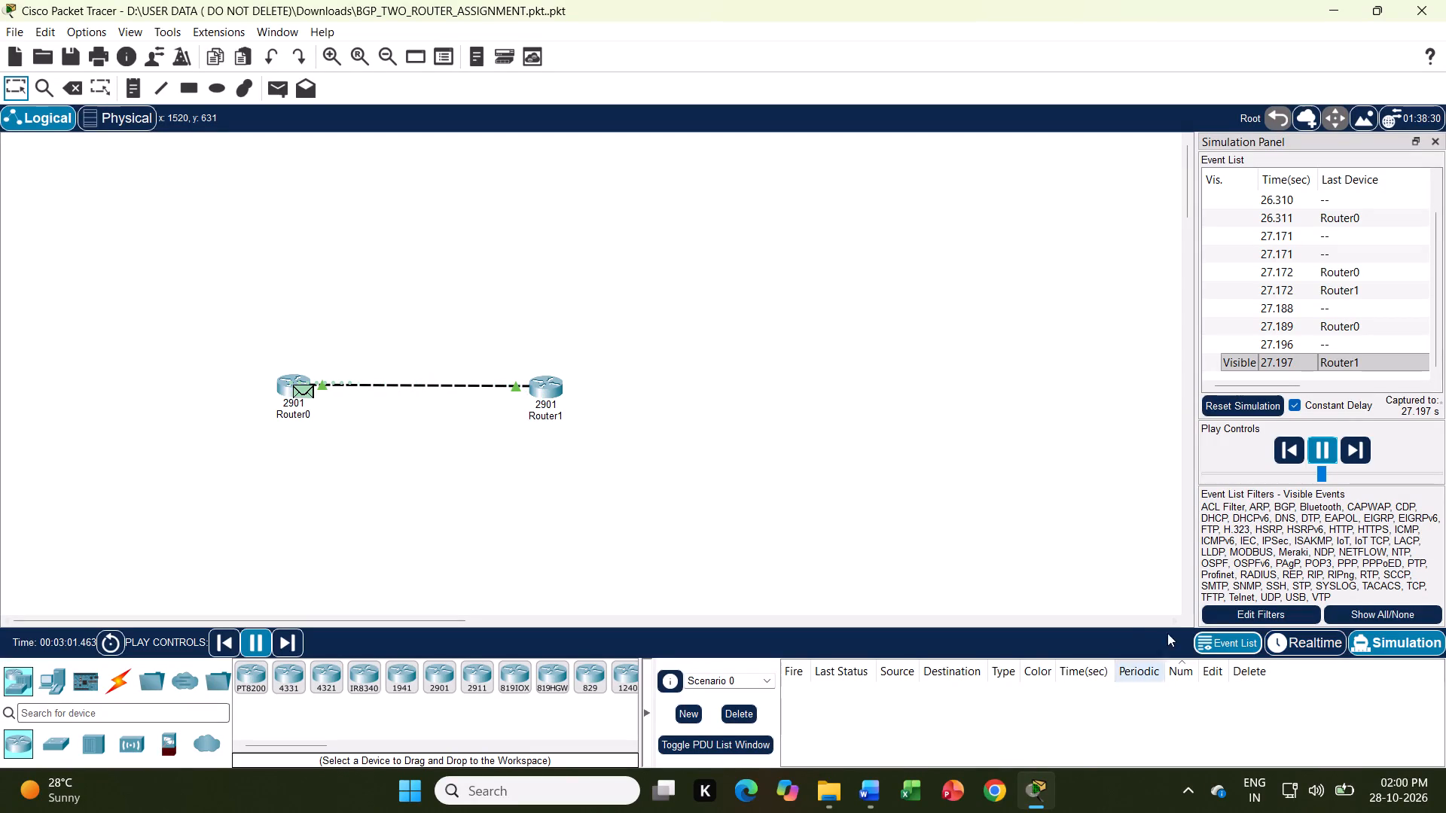
Minimize Packet Tracer and switch to the open Word document.
{"action": "left_click", "coordinate": [1329, 2]}
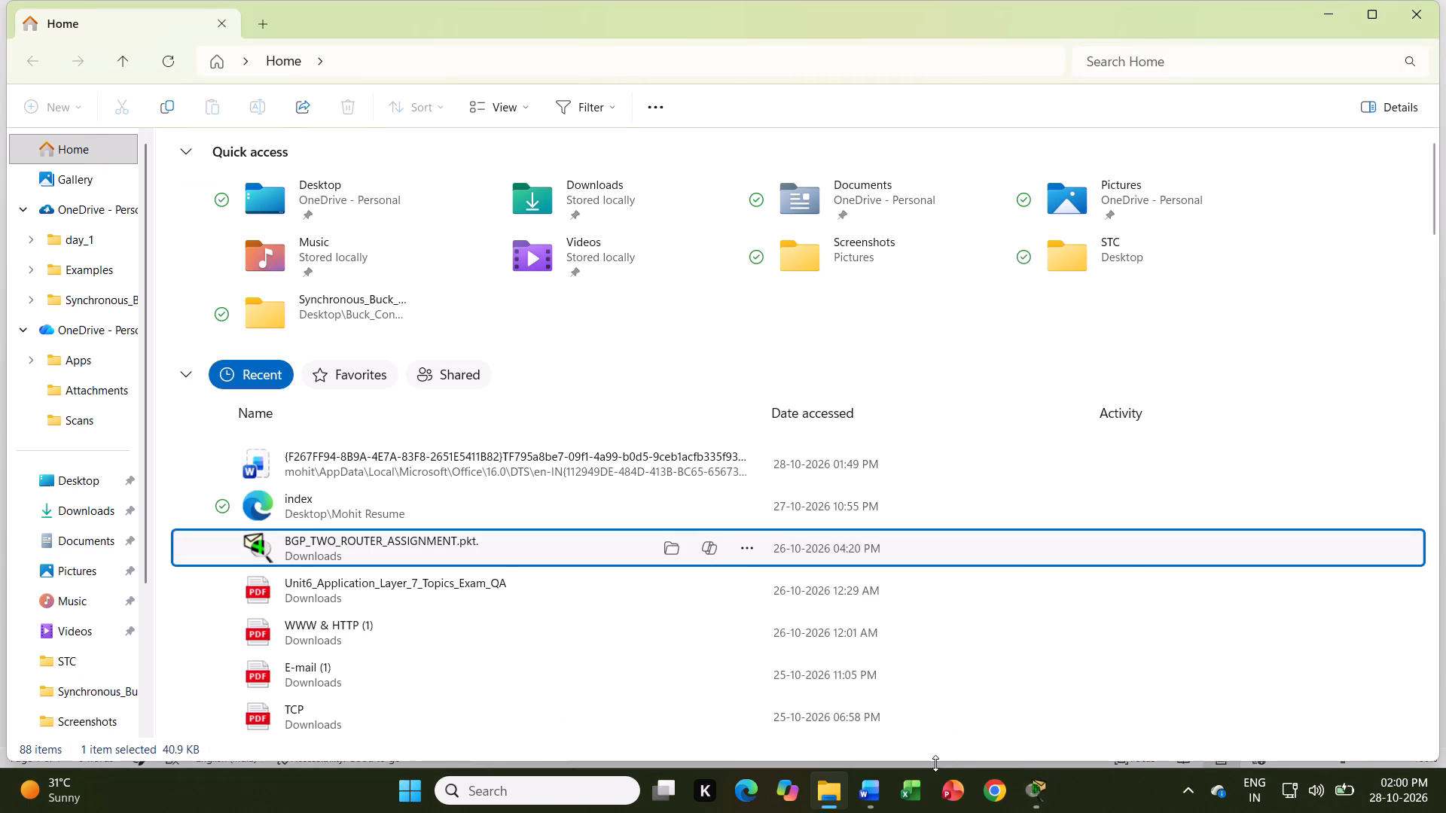
{"action": "left_click", "coordinate": [865, 797]}
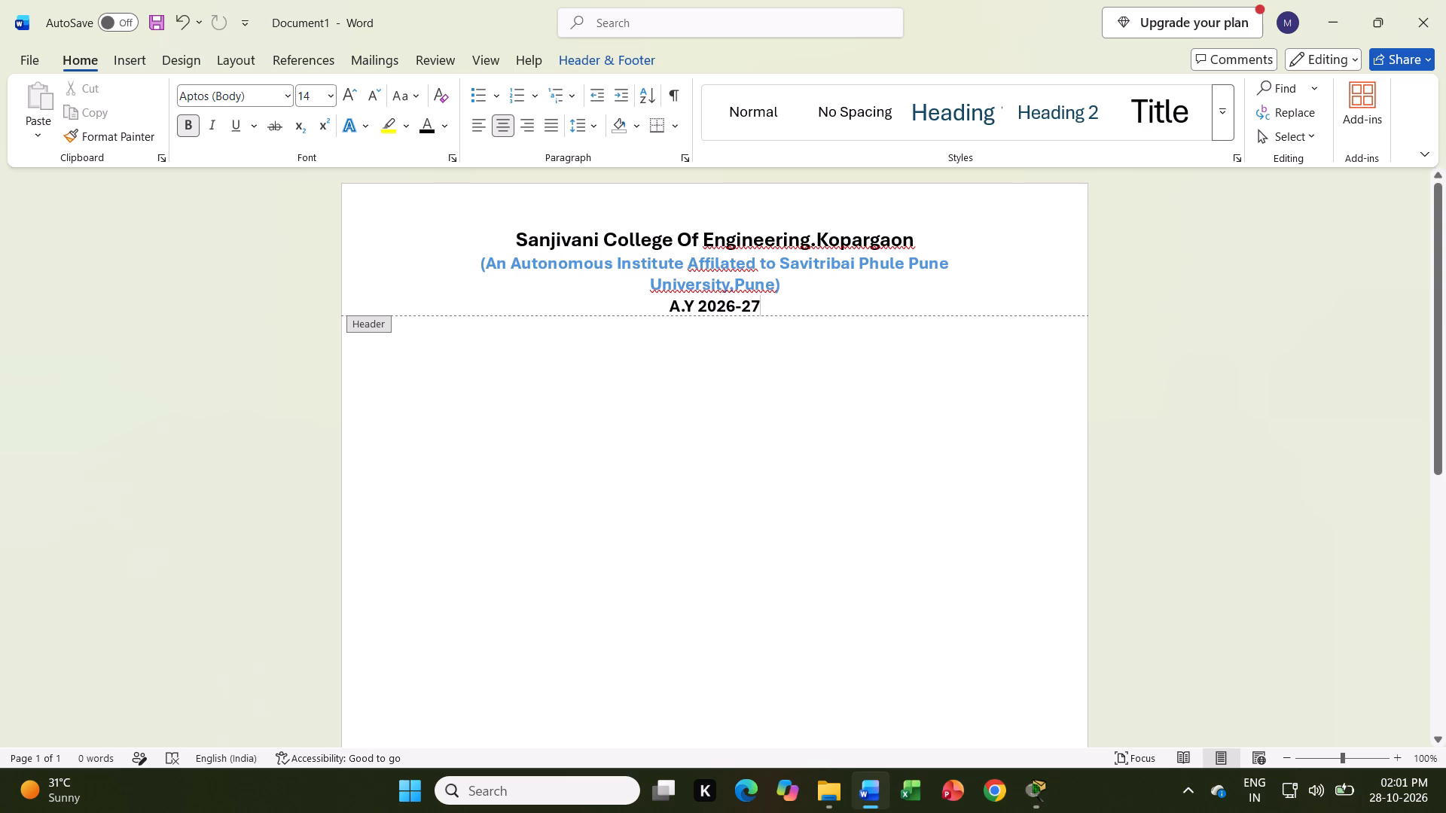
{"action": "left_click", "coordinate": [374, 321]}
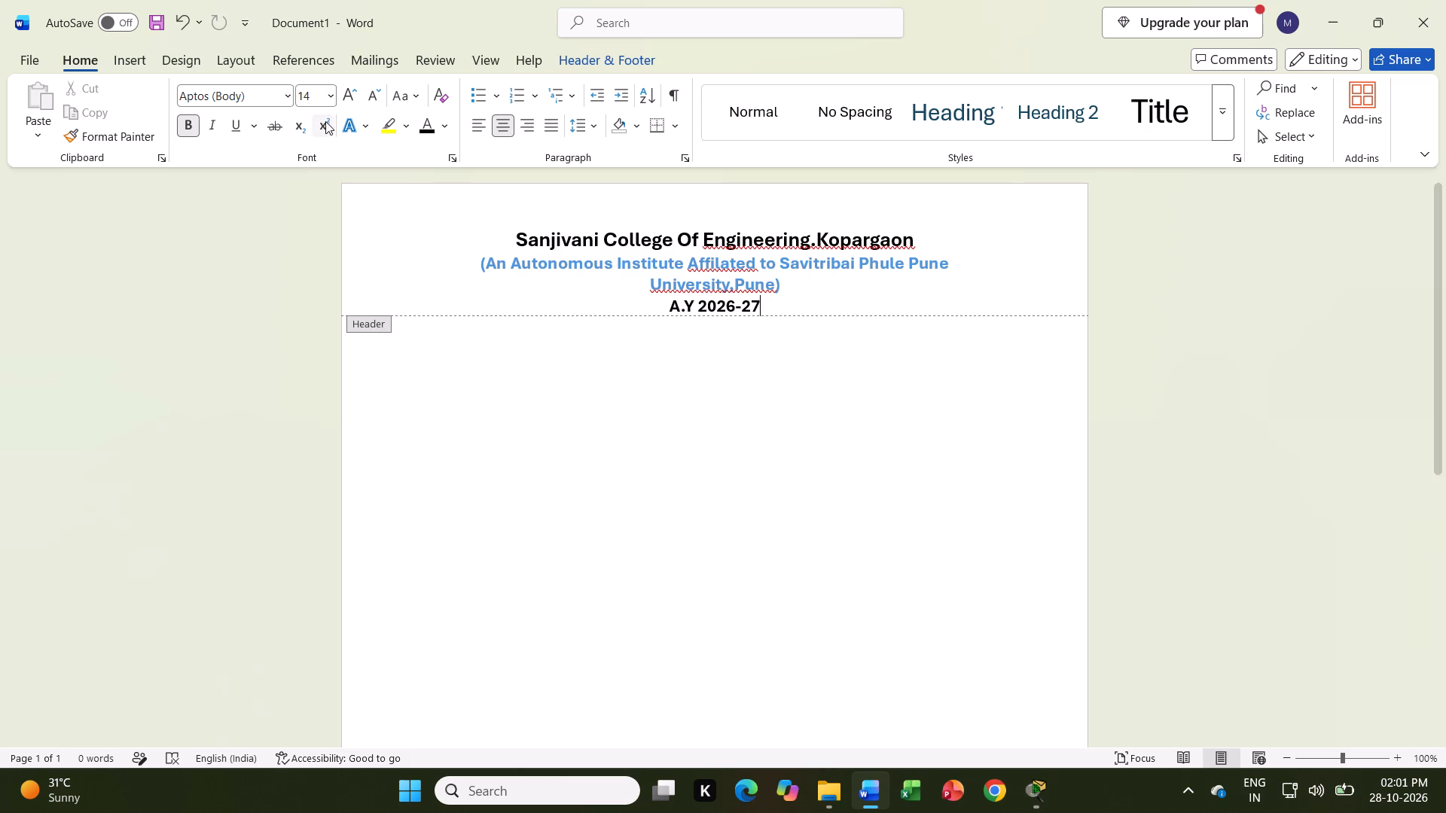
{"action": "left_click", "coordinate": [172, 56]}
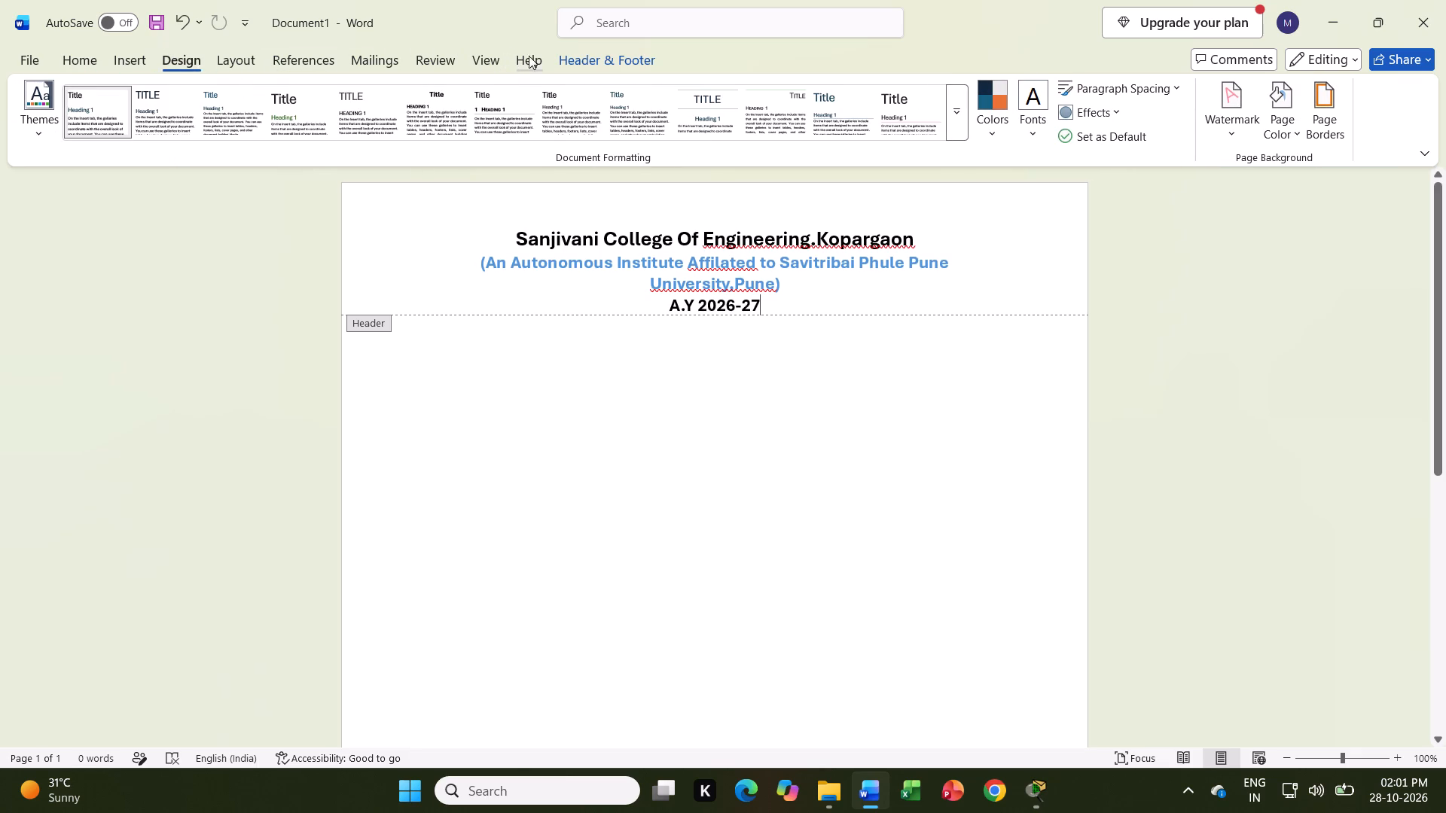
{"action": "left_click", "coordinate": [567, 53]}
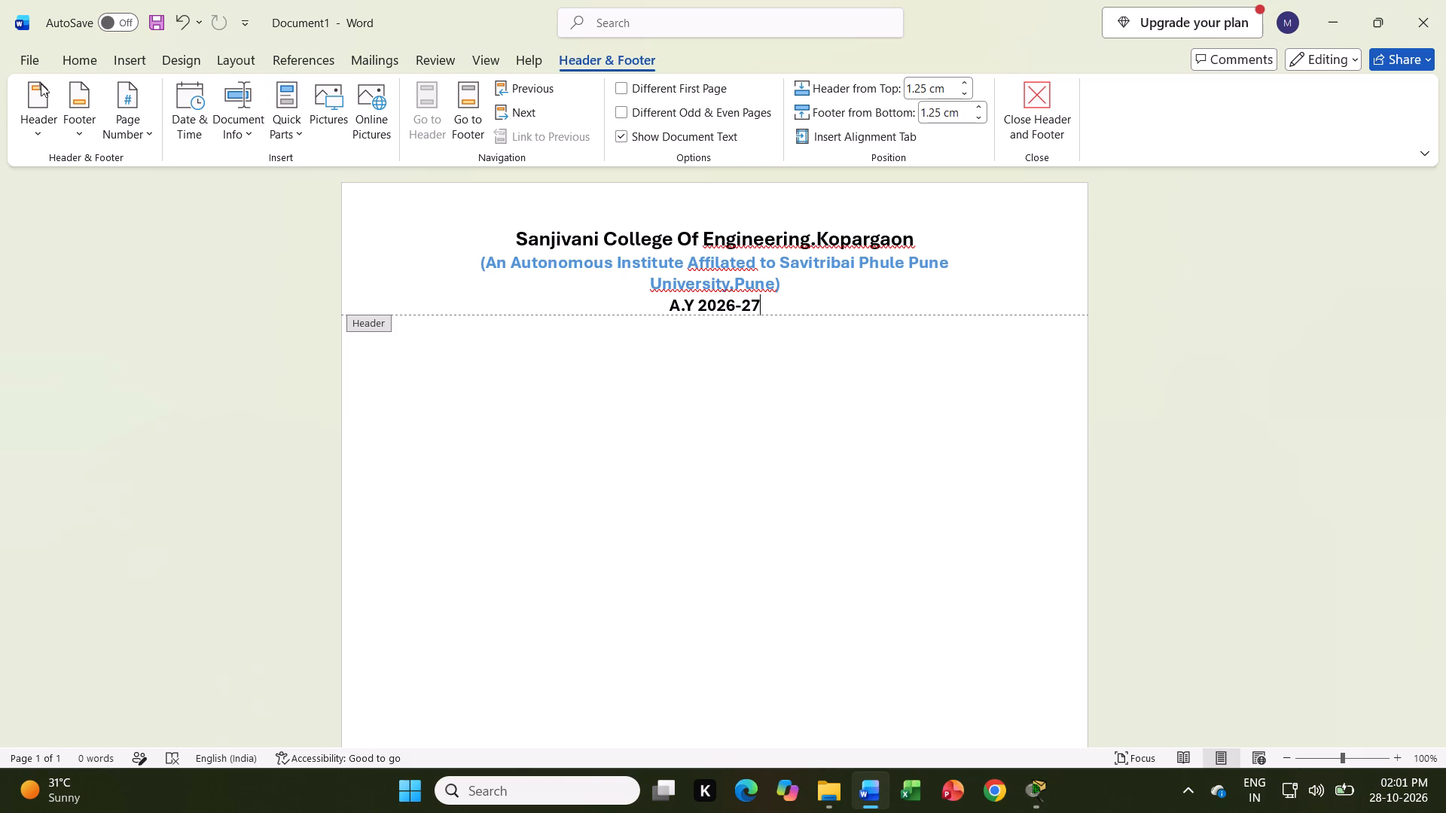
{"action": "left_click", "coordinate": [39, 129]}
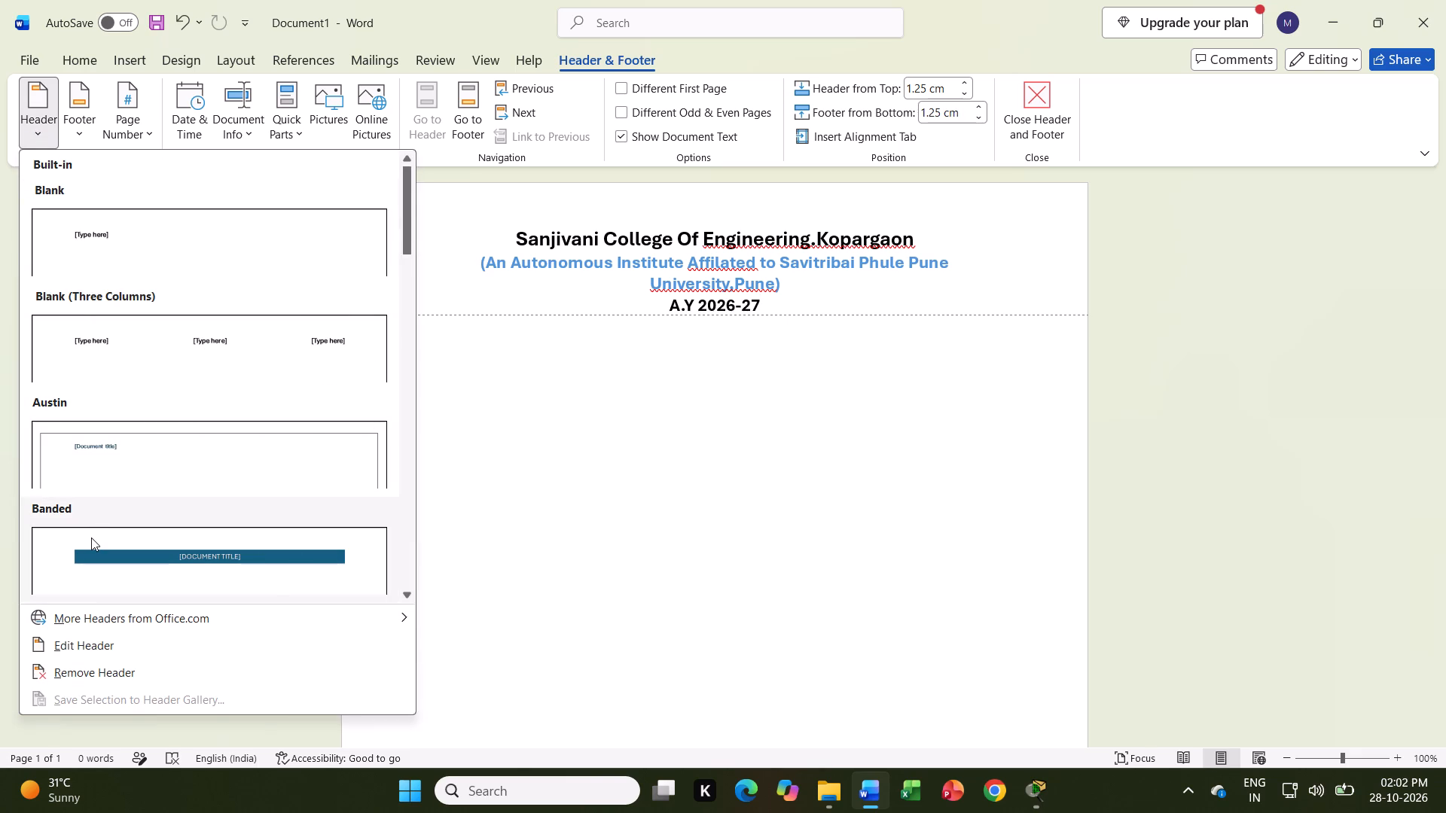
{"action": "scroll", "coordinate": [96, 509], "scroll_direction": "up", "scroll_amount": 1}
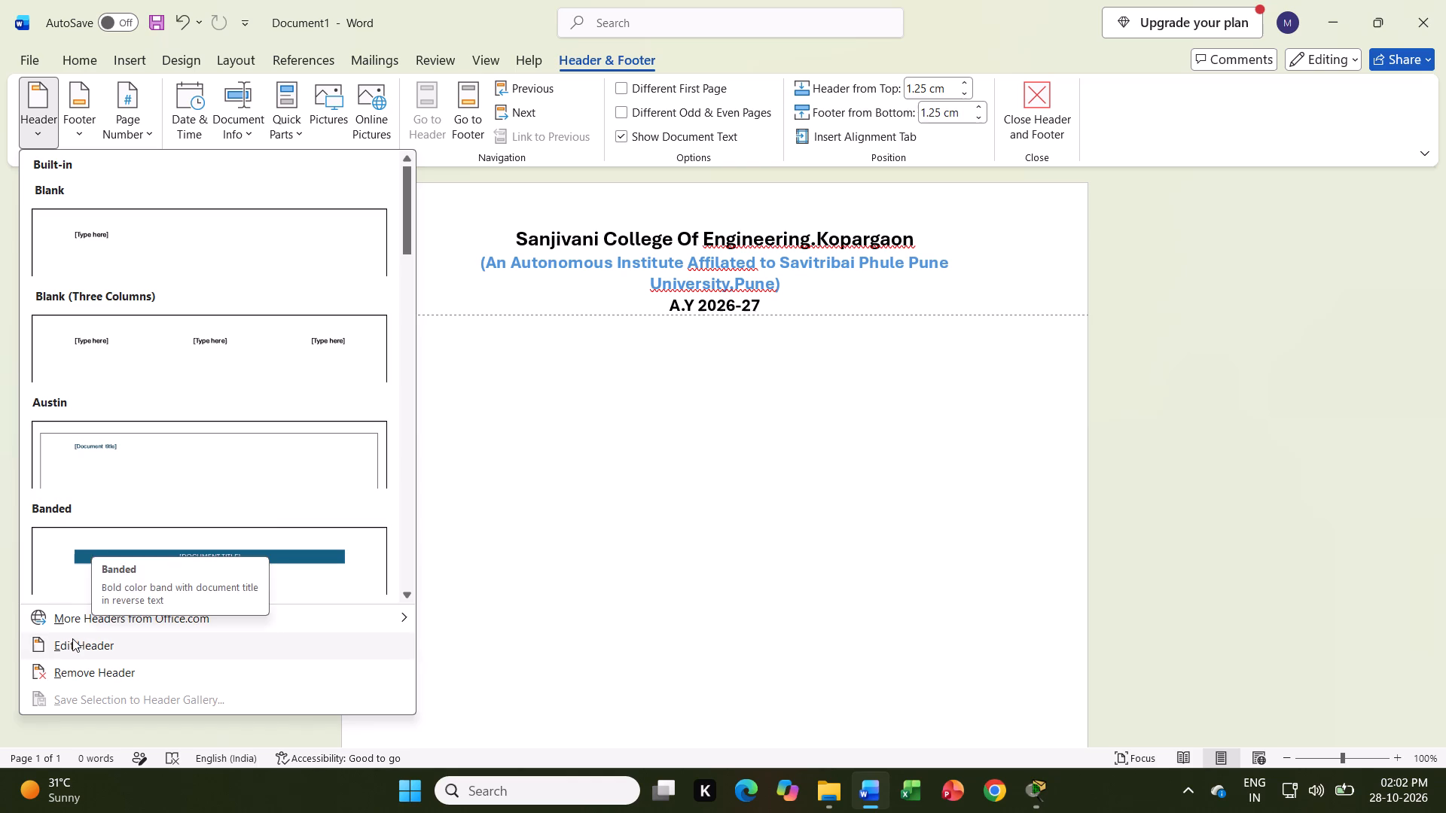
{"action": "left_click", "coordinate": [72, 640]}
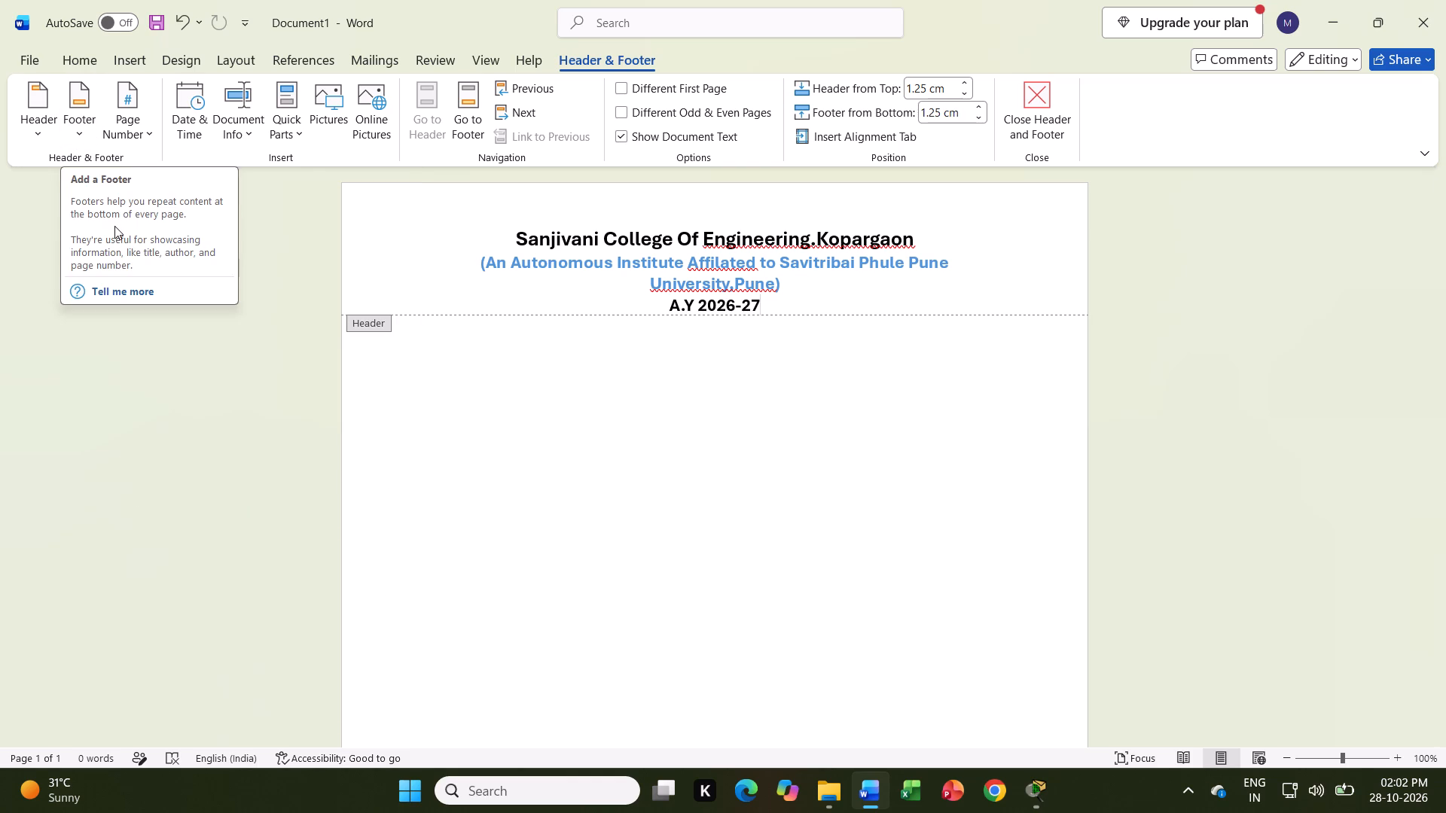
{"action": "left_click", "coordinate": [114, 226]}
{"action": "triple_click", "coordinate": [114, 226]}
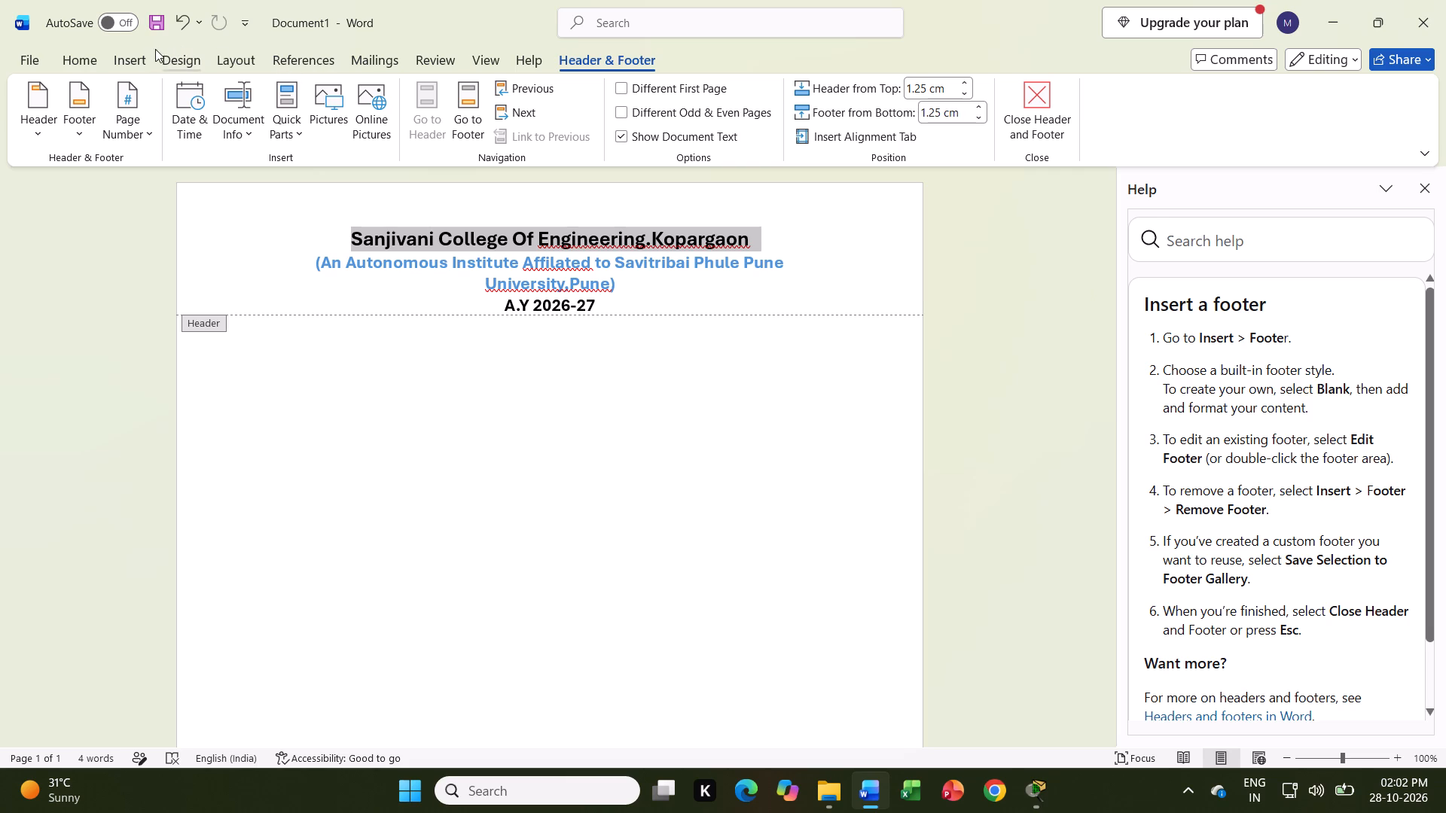
Draw a straight line beneath the A.Y 2026-27 header text, extending it from one page edge to the other.
{"action": "left_click", "coordinate": [134, 58]}
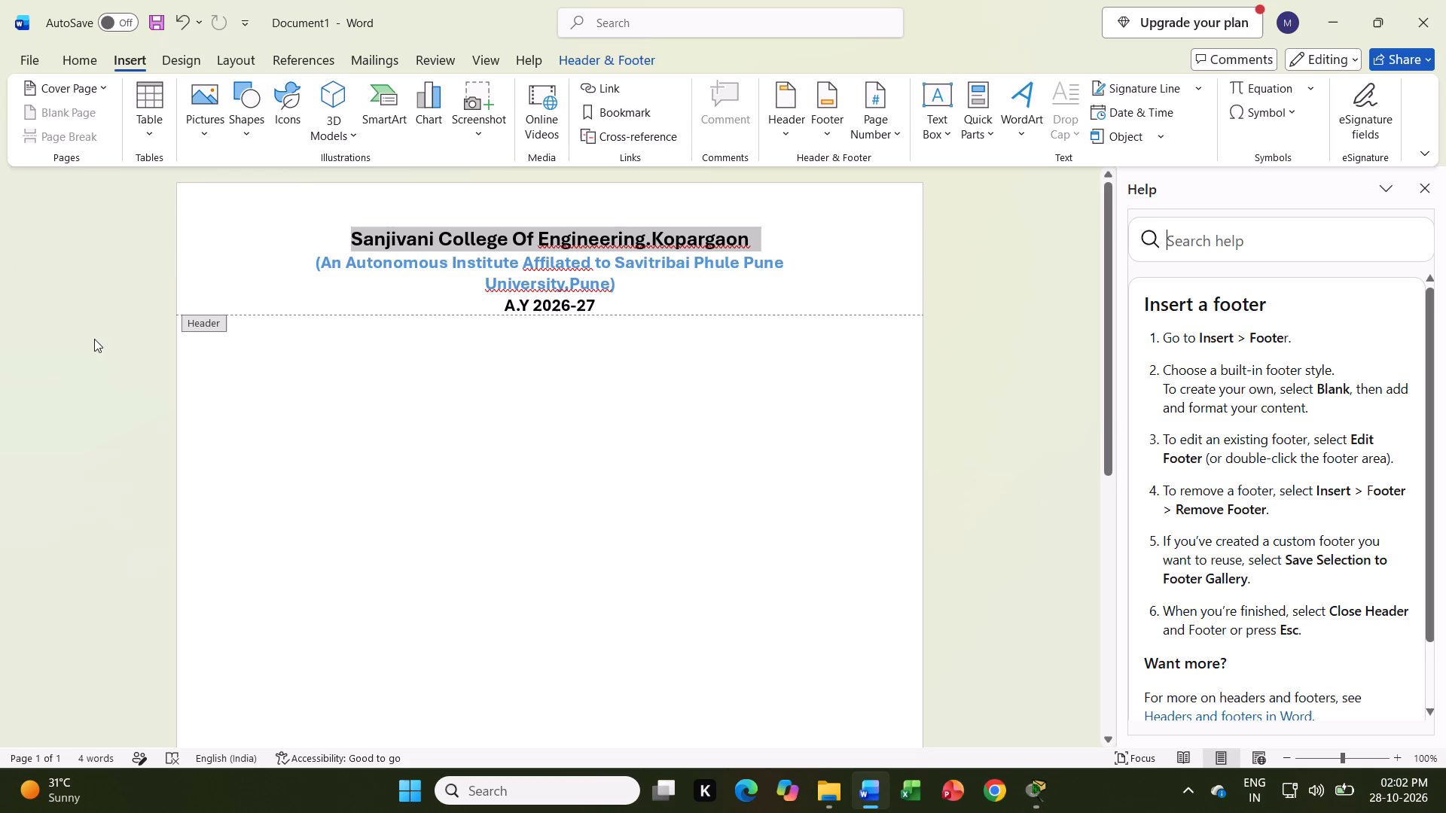
{"action": "left_click", "coordinate": [304, 303]}
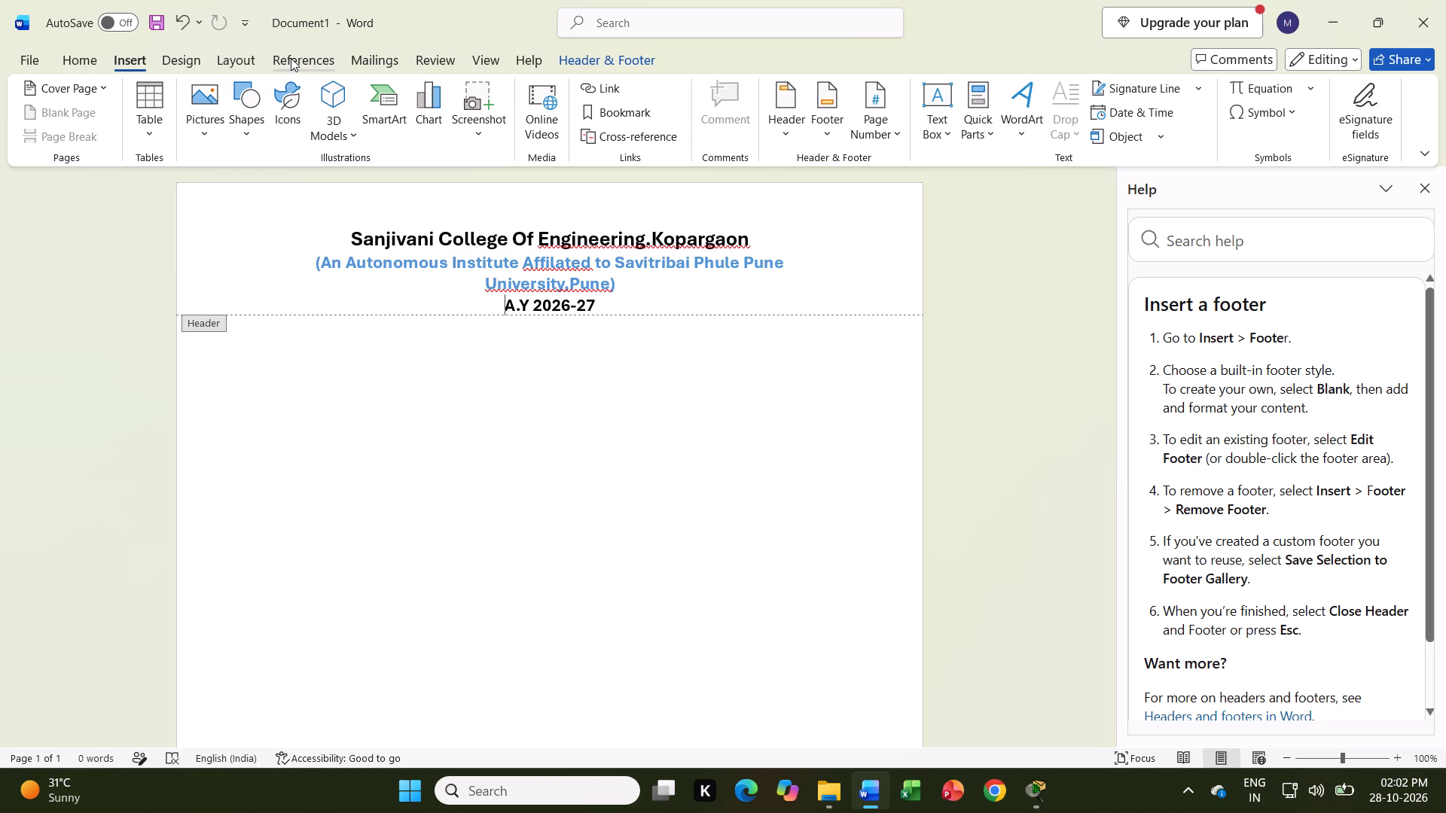
{"action": "left_click", "coordinate": [233, 100]}
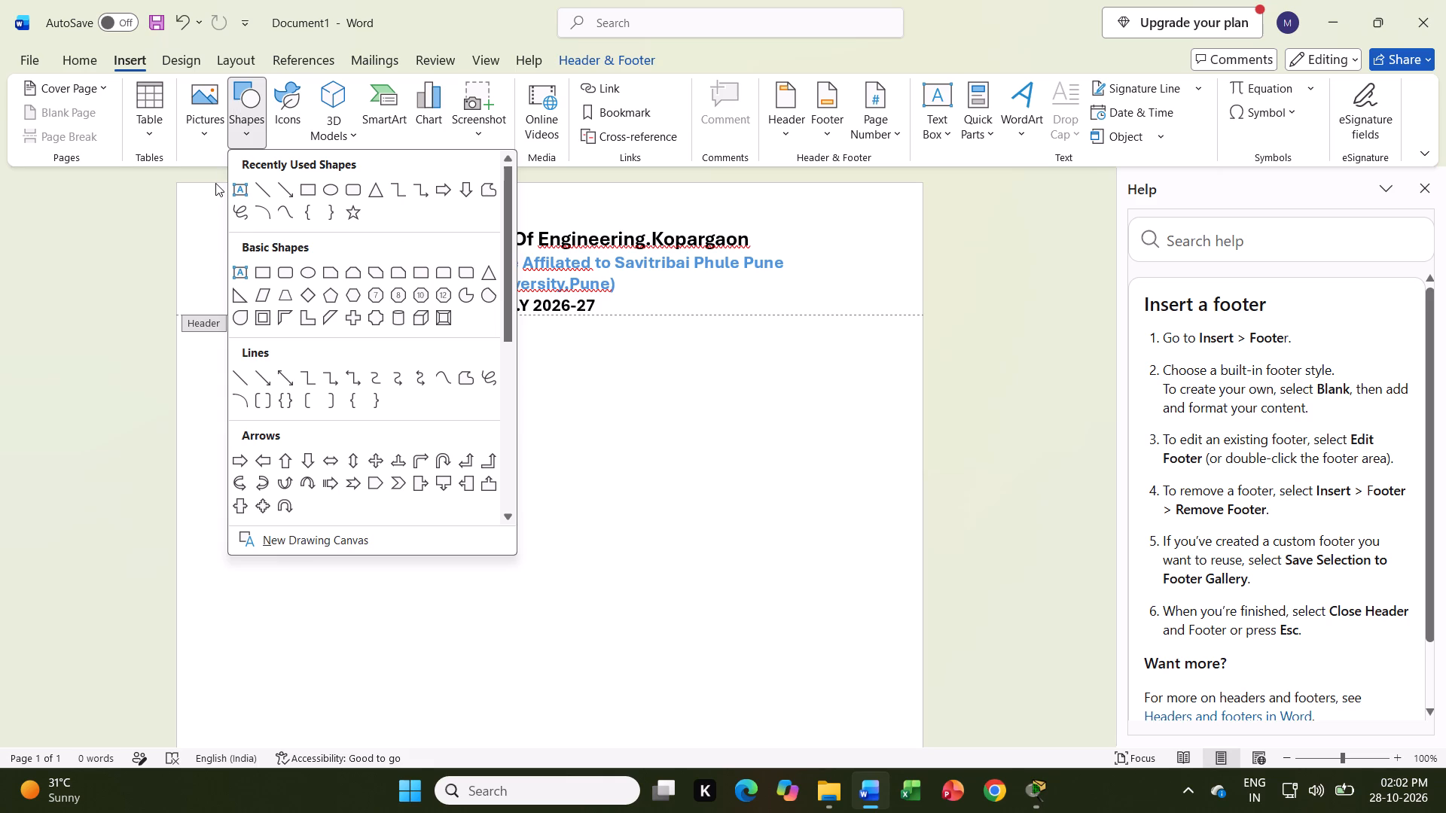
{"action": "left_click", "coordinate": [239, 373]}
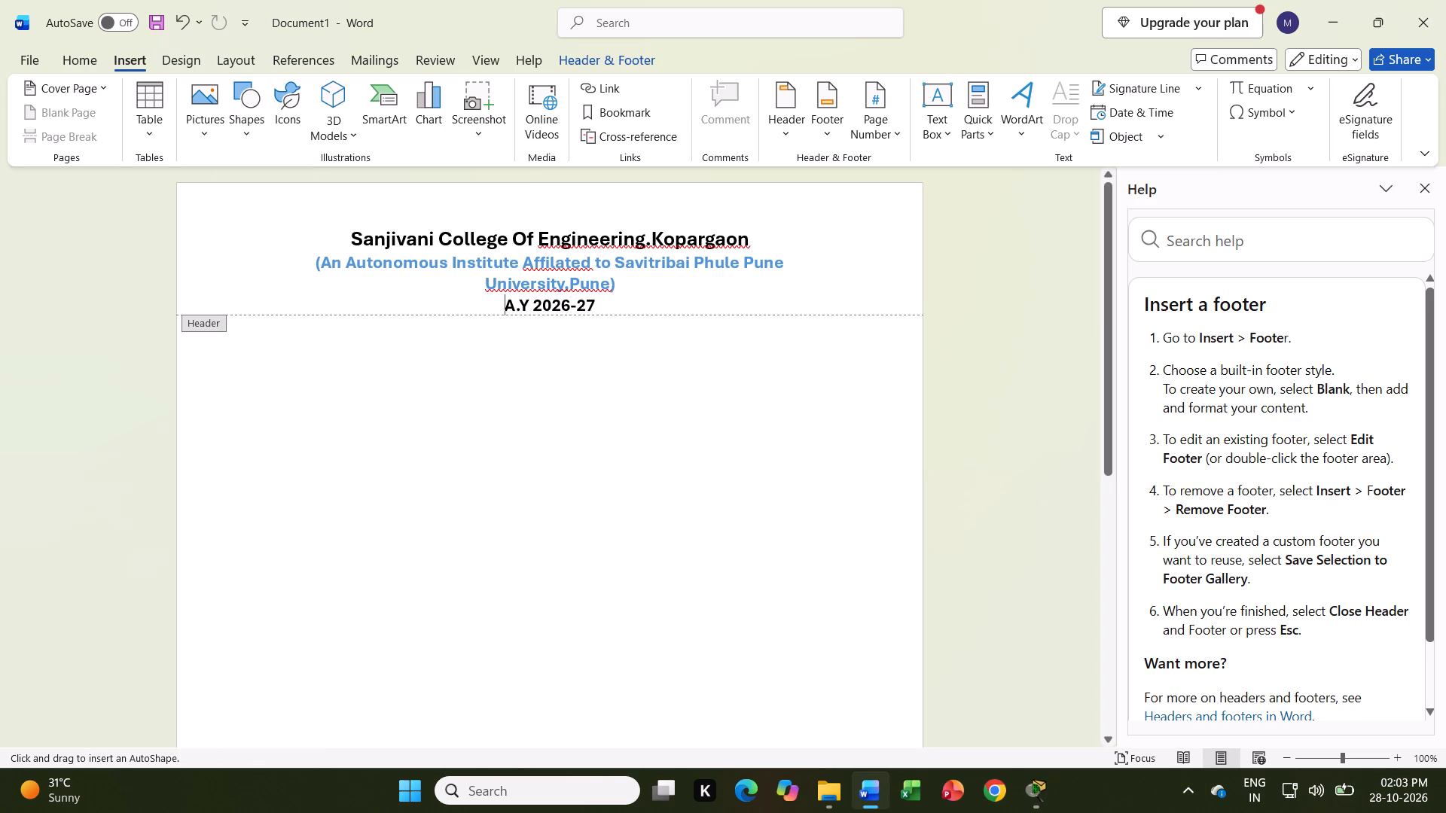
{"action": "left_click", "coordinate": [178, 309]}
{"action": "left_click_drag", "start_coordinate": [178, 309], "coordinate": [647, 369]}
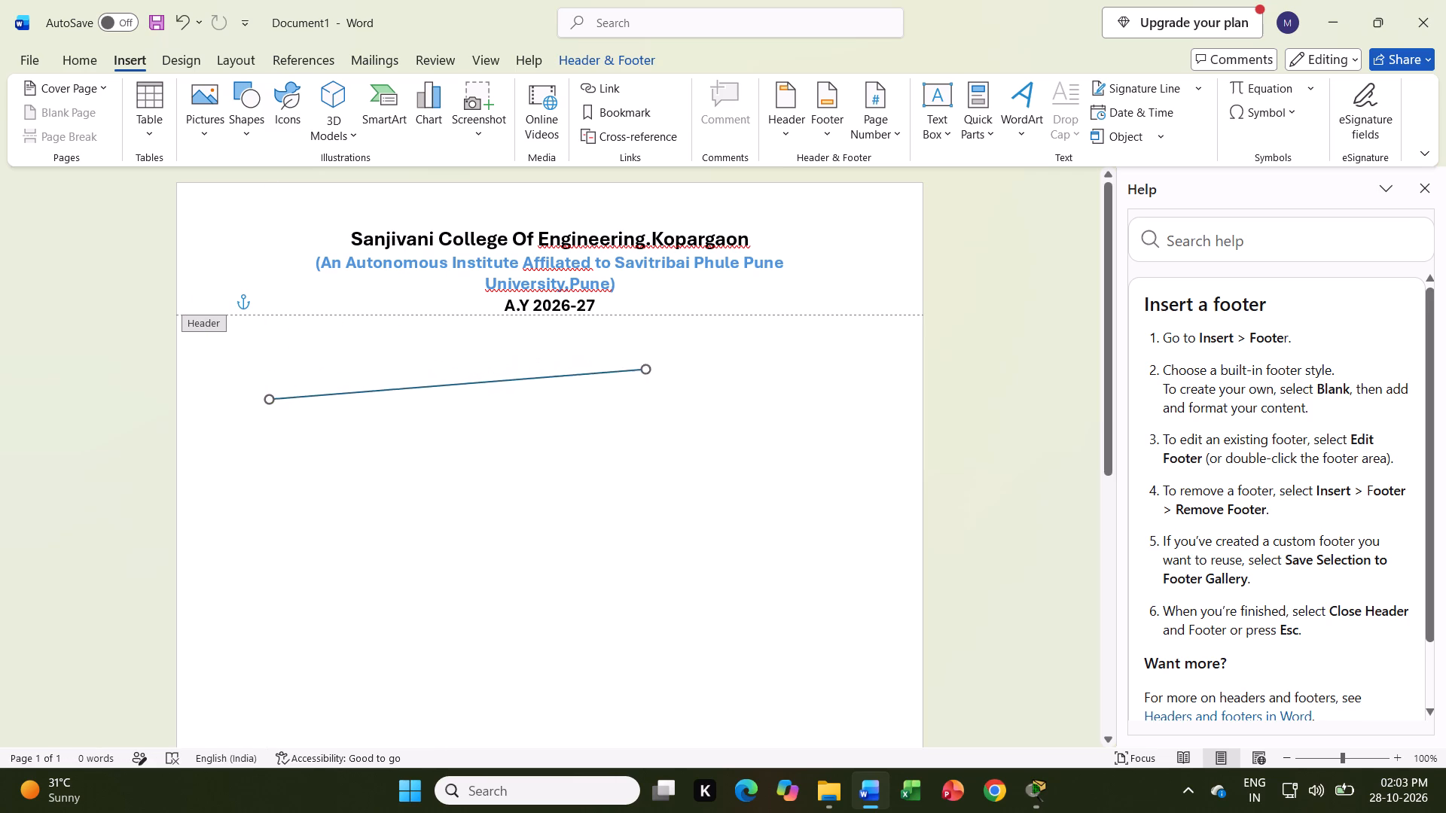
{"action": "left_click_drag", "start_coordinate": [647, 369], "coordinate": [834, 358]}
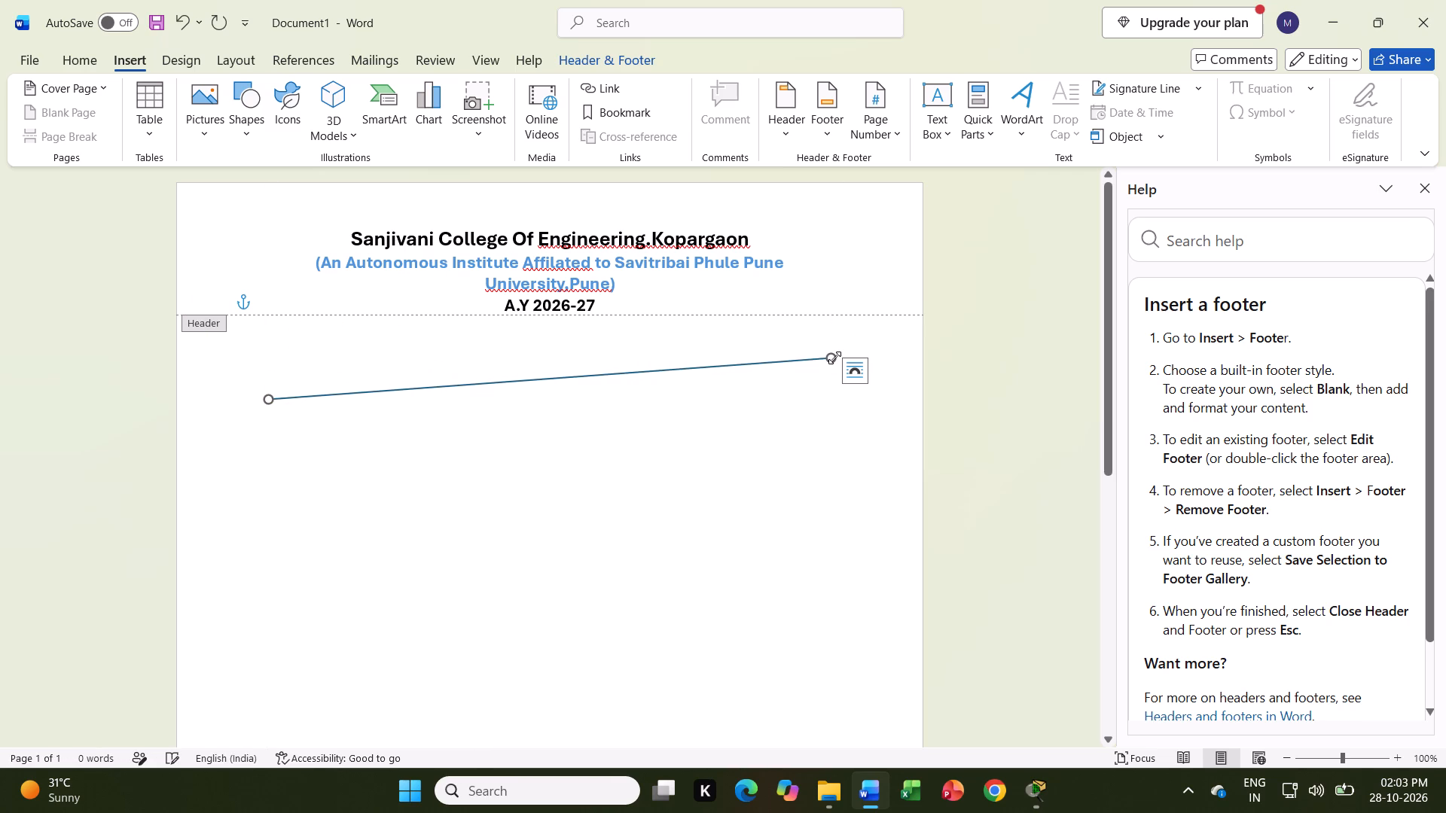
{"action": "left_click_drag", "start_coordinate": [834, 358], "coordinate": [914, 328]}
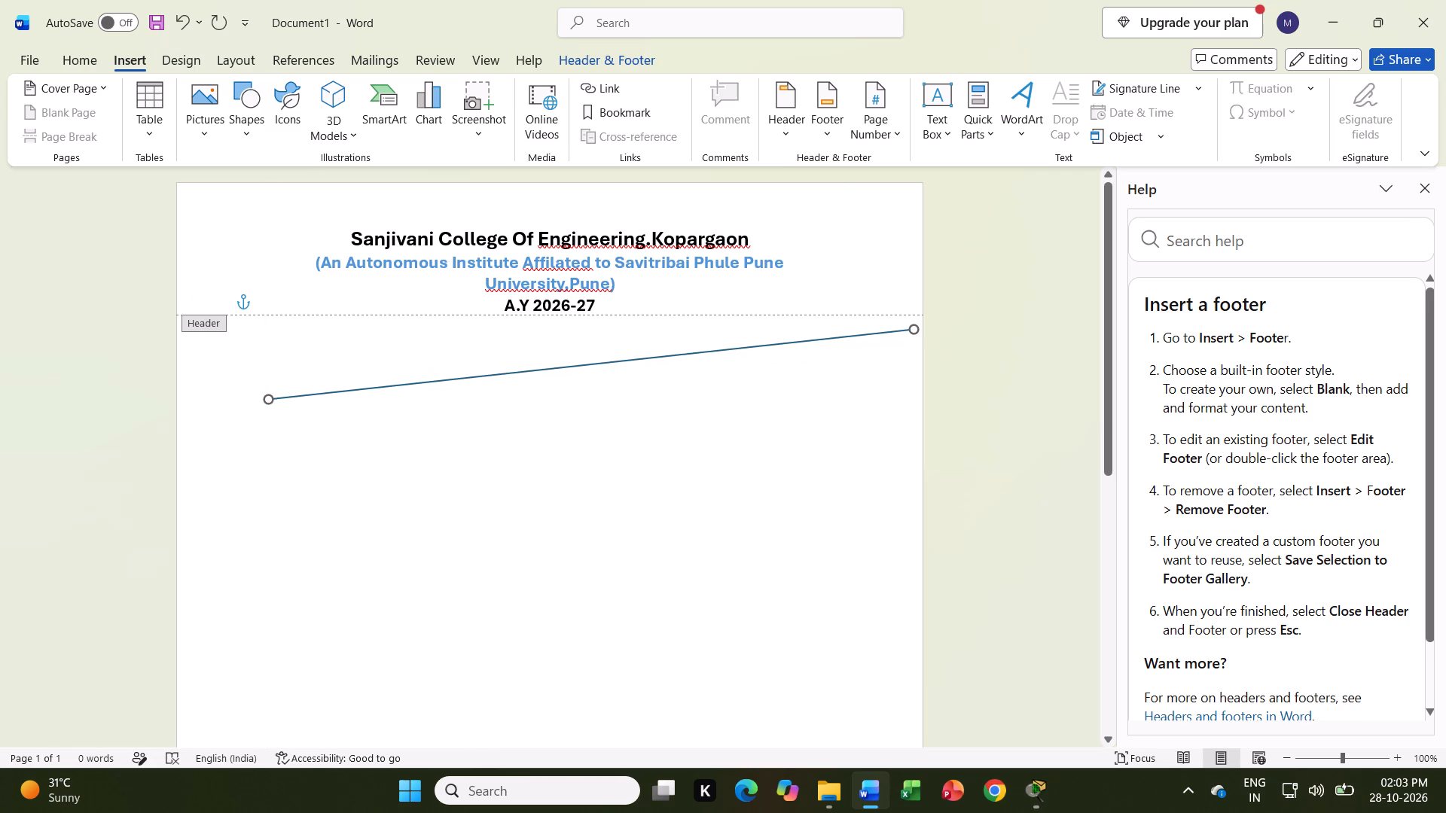
{"action": "left_click_drag", "start_coordinate": [914, 328], "coordinate": [928, 312]}
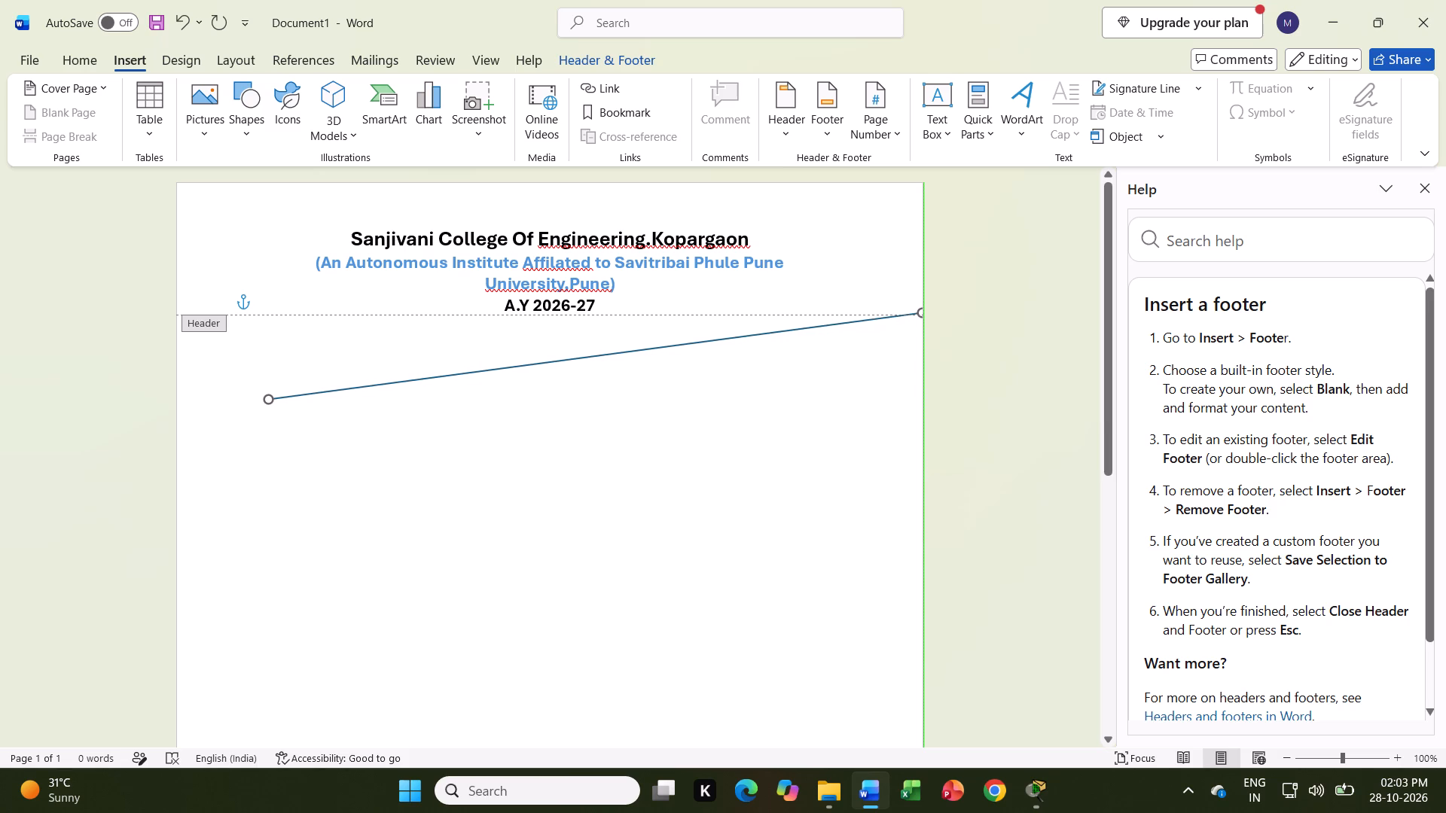
{"action": "left_click_drag", "start_coordinate": [928, 312], "coordinate": [933, 312]}
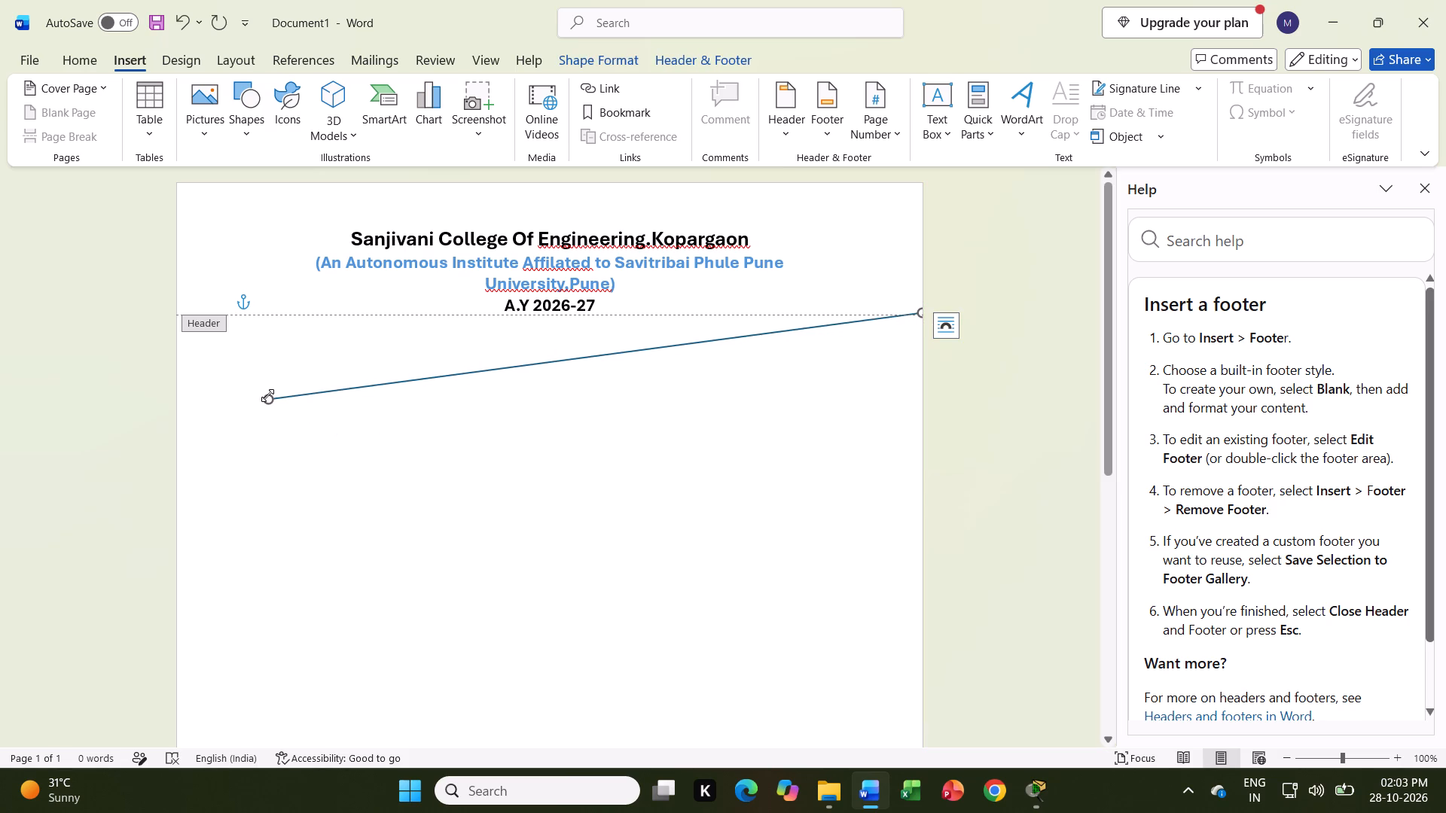
{"action": "left_click_drag", "start_coordinate": [267, 395], "coordinate": [180, 311]}
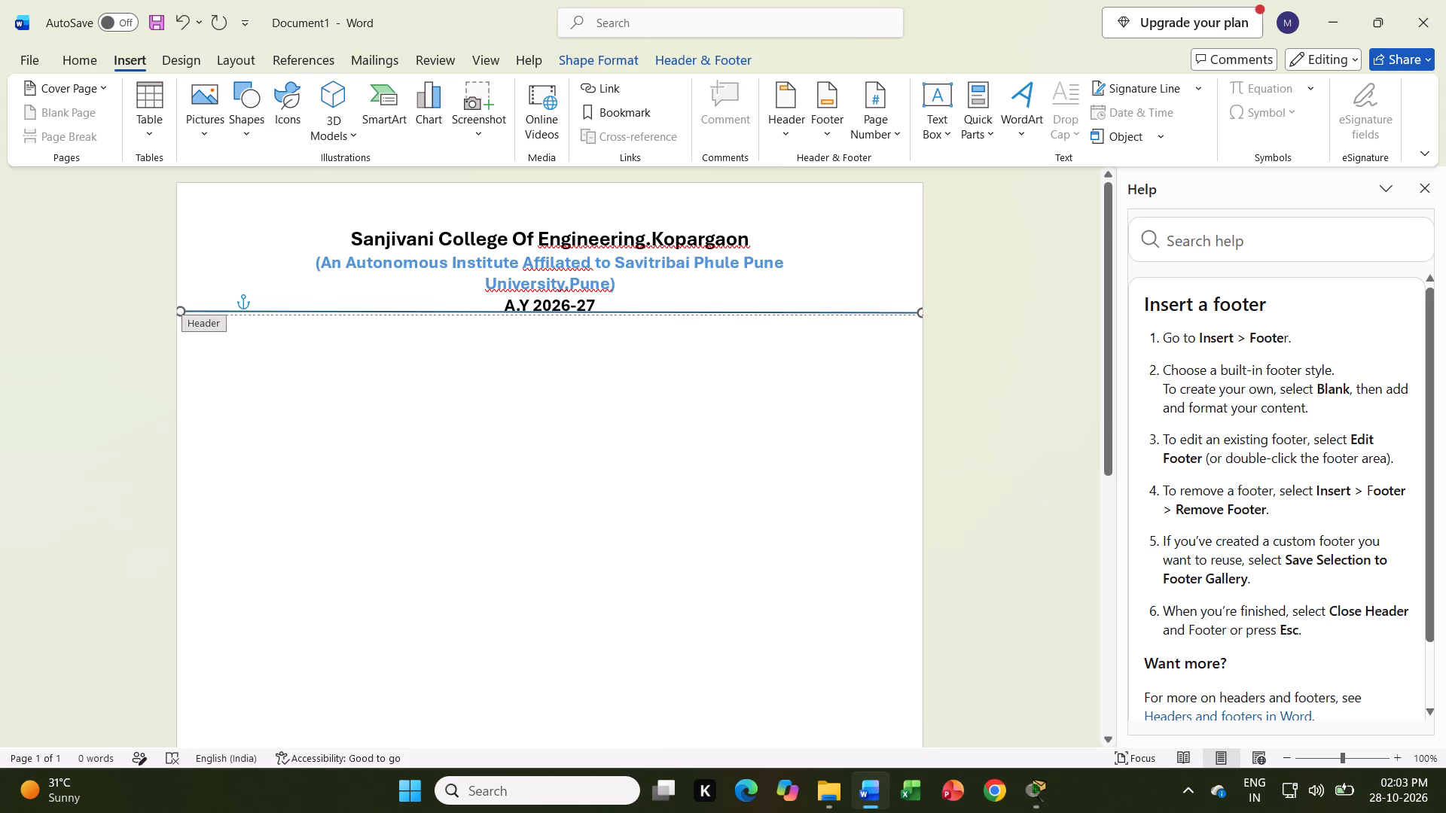
{"action": "left_click_drag", "start_coordinate": [180, 311], "coordinate": [175, 314]}
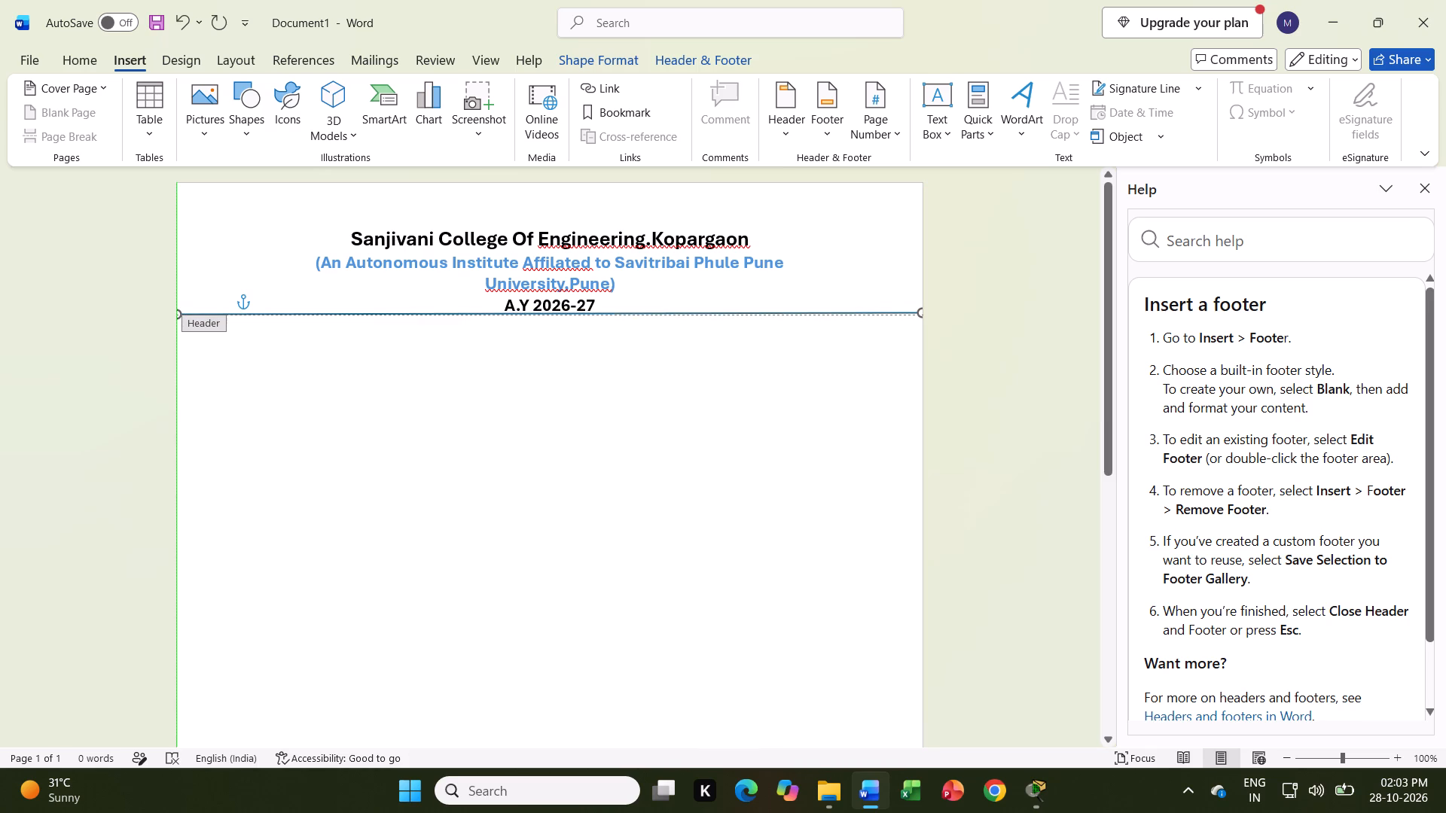
{"action": "left_click_drag", "start_coordinate": [175, 314], "coordinate": [169, 314]}
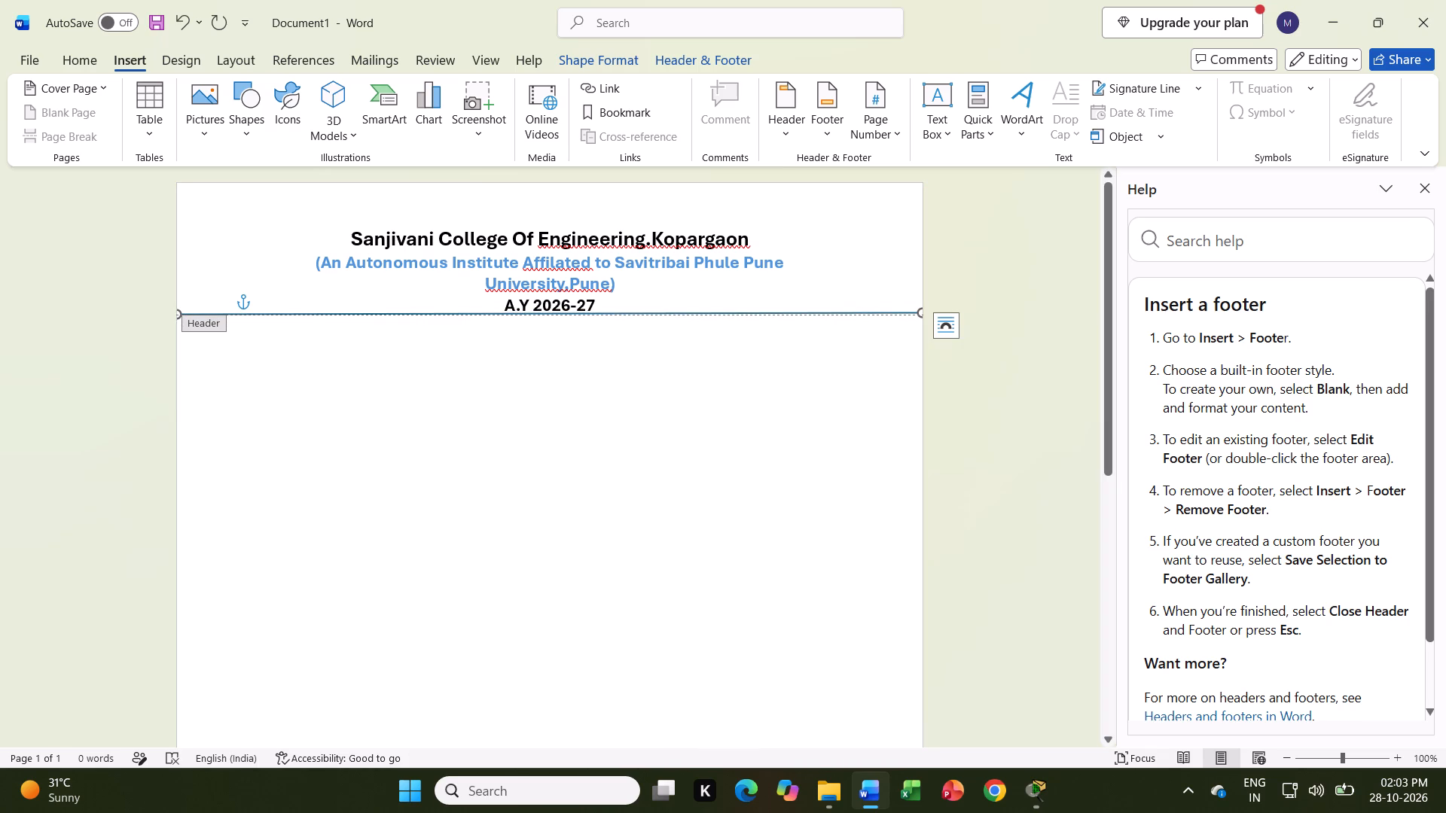
Level the header line's right end with the dashed header boundary, keeping the line about 21.2 cm wide.
{"action": "left_click_drag", "start_coordinate": [917, 314], "coordinate": [918, 318]}
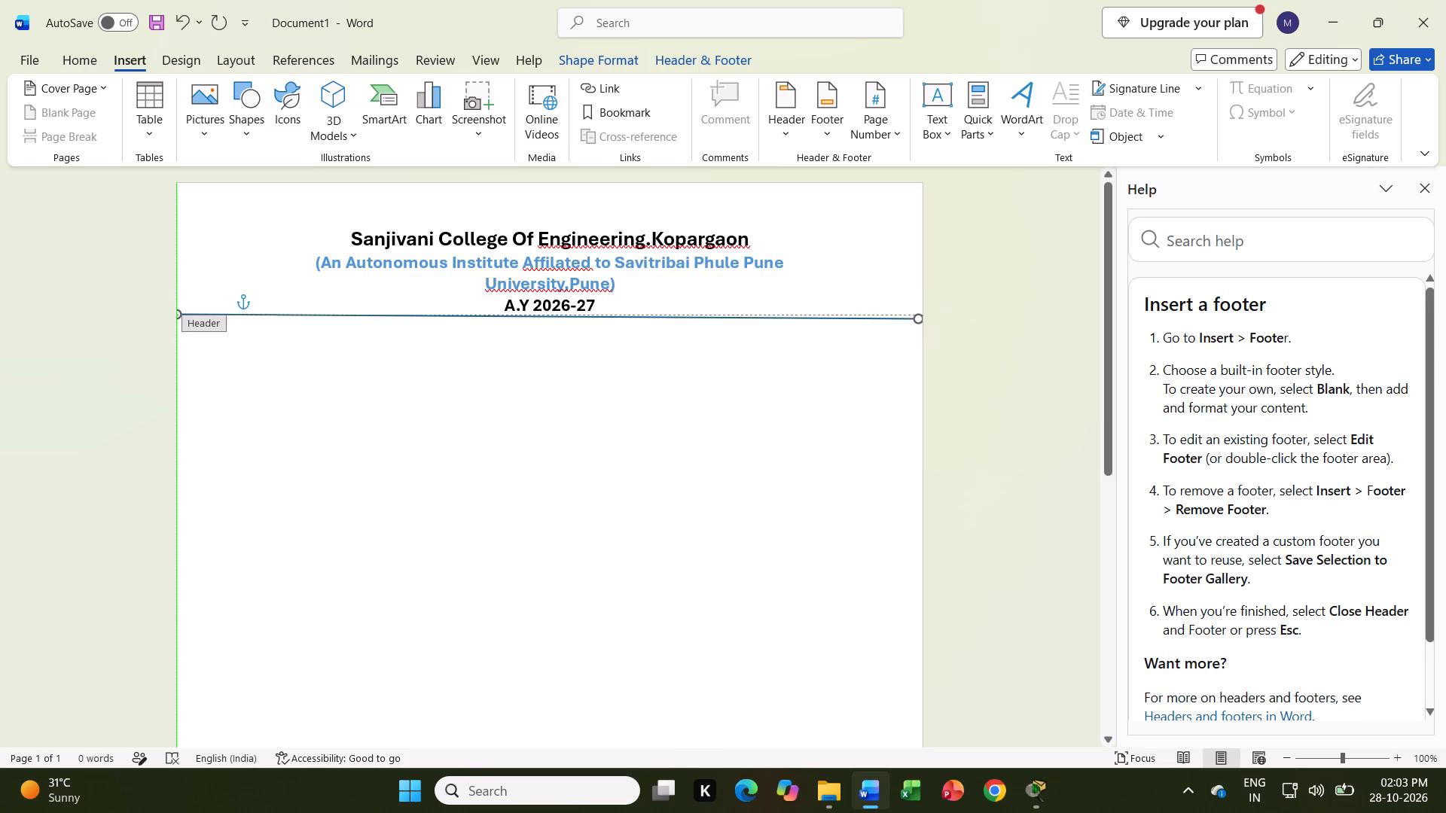
{"action": "left_click_drag", "start_coordinate": [918, 318], "coordinate": [930, 314]}
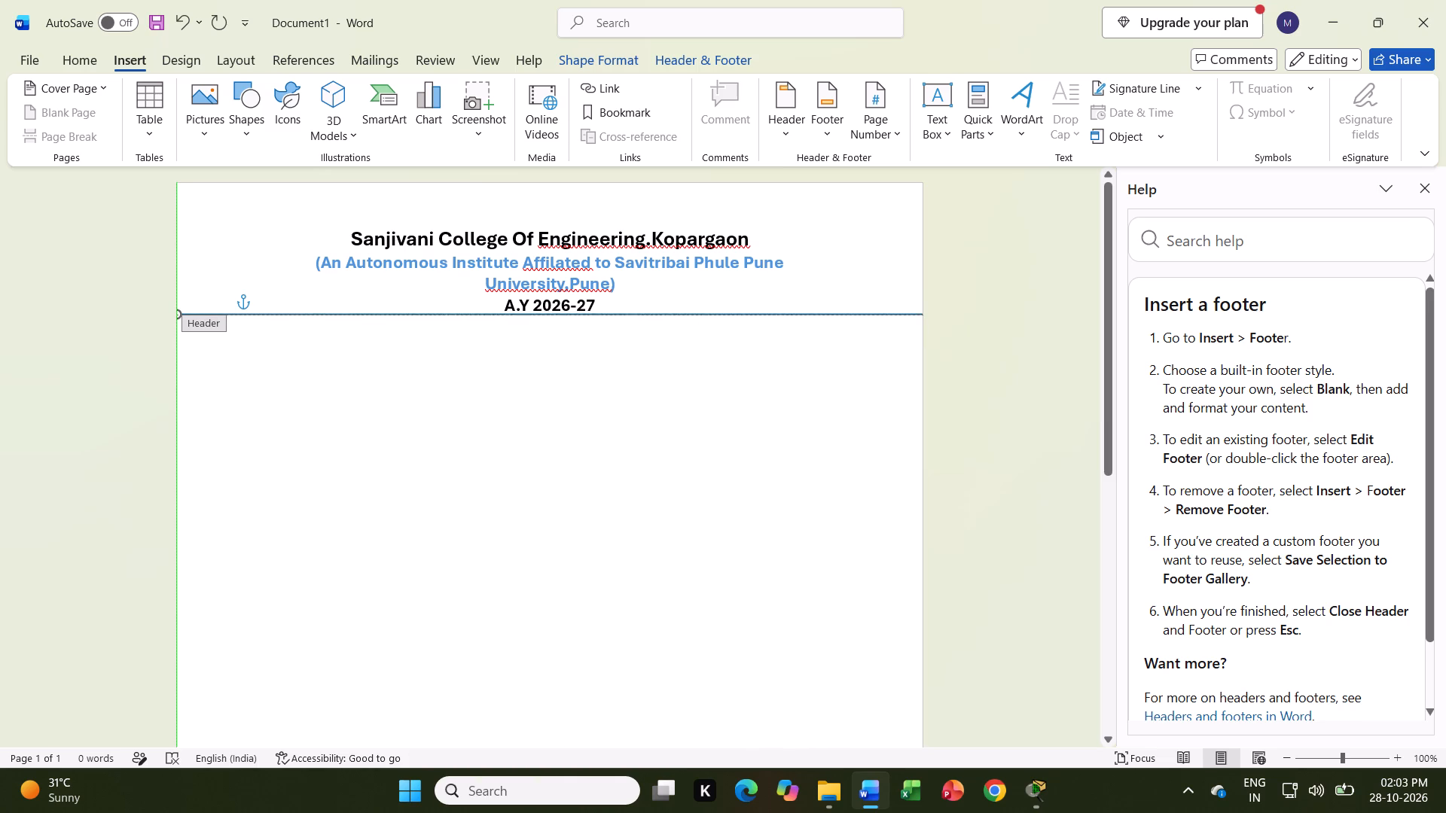
{"action": "left_click_drag", "start_coordinate": [930, 314], "coordinate": [930, 313]}
{"action": "left_click", "coordinate": [693, 375]}
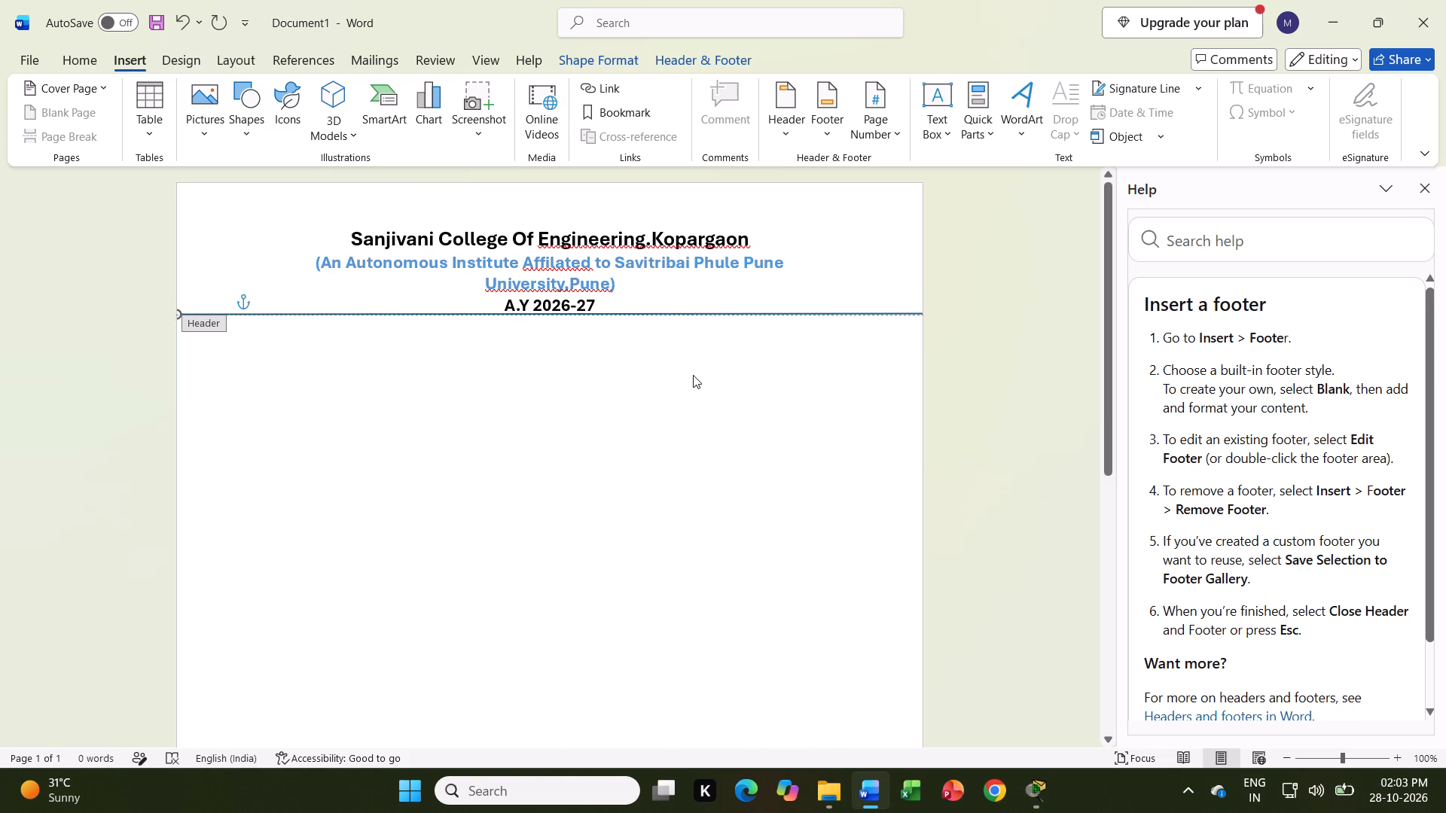
{"action": "left_click", "coordinate": [693, 375]}
{"action": "left_click_drag", "start_coordinate": [182, 306], "coordinate": [175, 304]}
{"action": "left_click", "coordinate": [324, 361]}
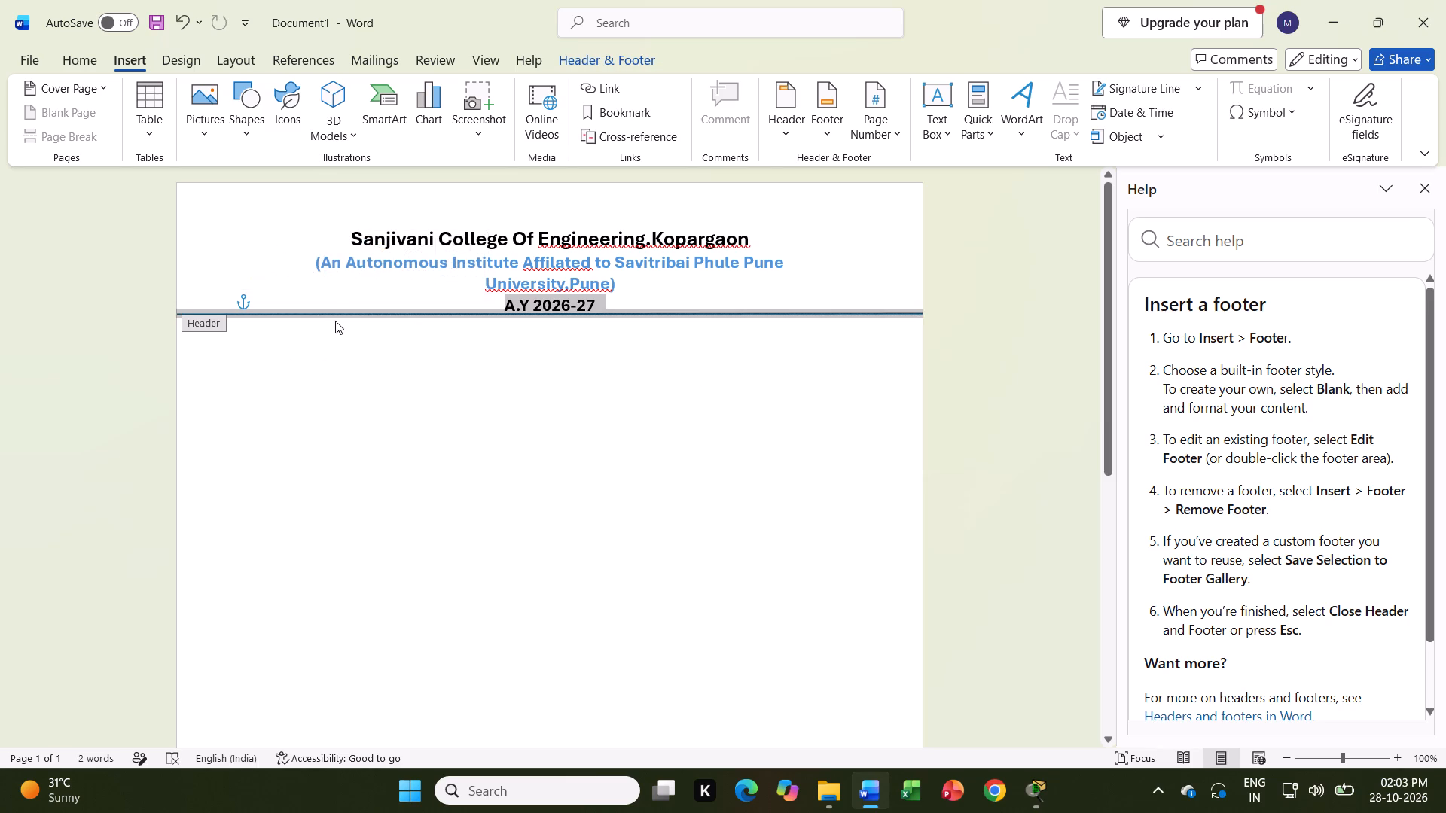
{"action": "left_click", "coordinate": [338, 288]}
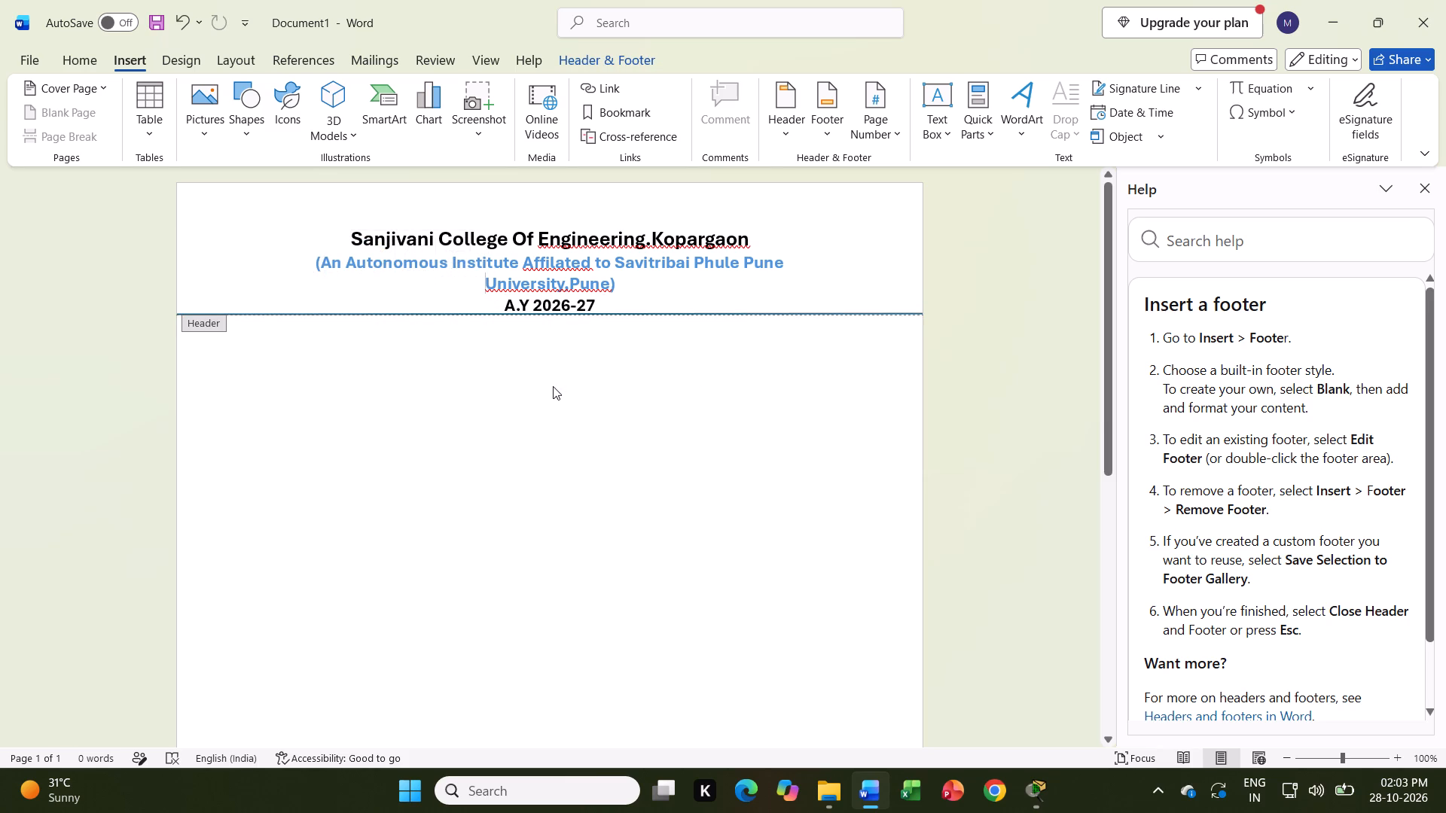
Apply the black preset shape style to the line beneath the header text.
{"action": "left_click", "coordinate": [901, 312]}
{"action": "left_click", "coordinate": [917, 315]}
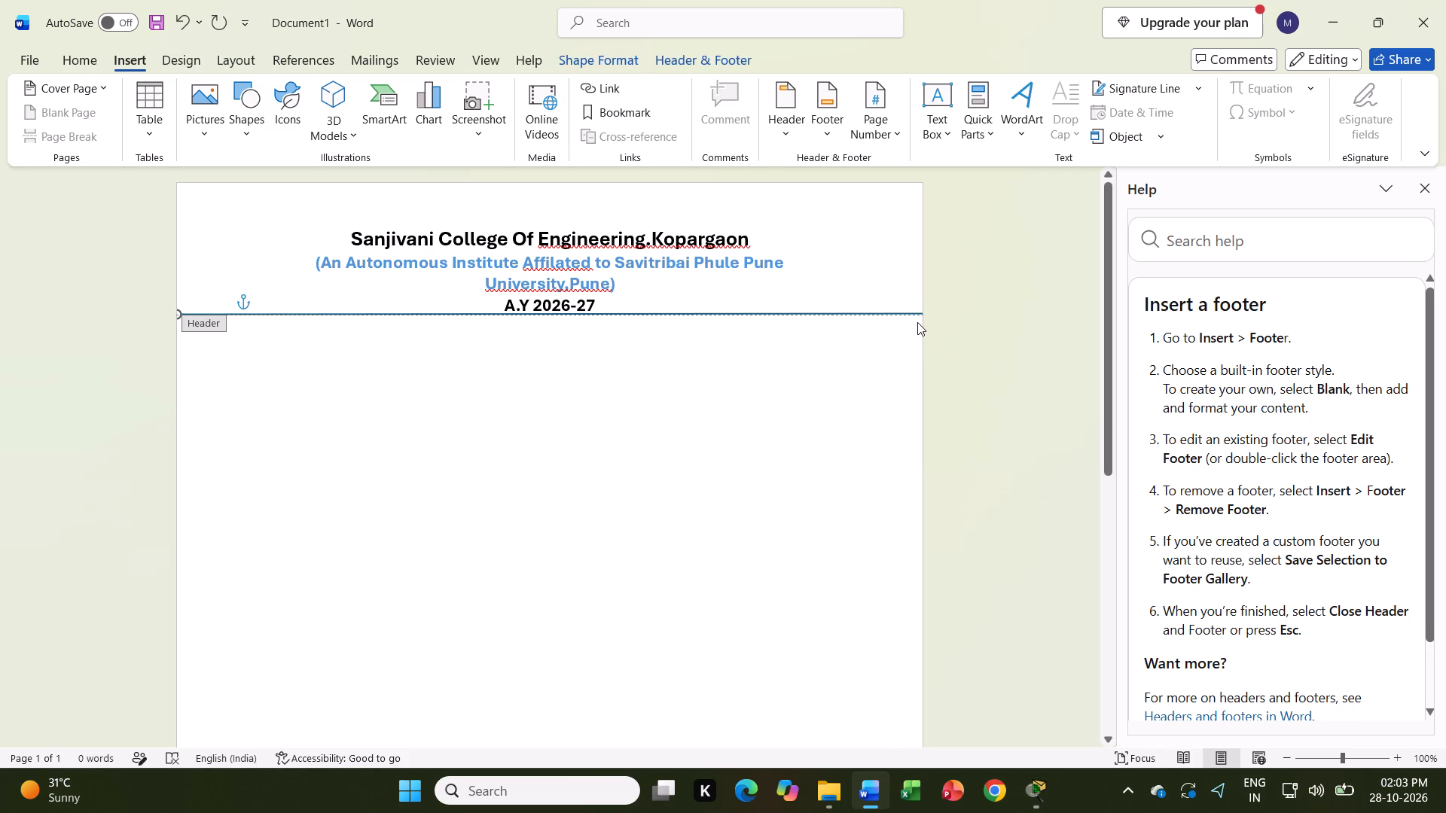
{"action": "left_click", "coordinate": [917, 314]}
{"action": "left_click_drag", "start_coordinate": [917, 314], "coordinate": [913, 325]}
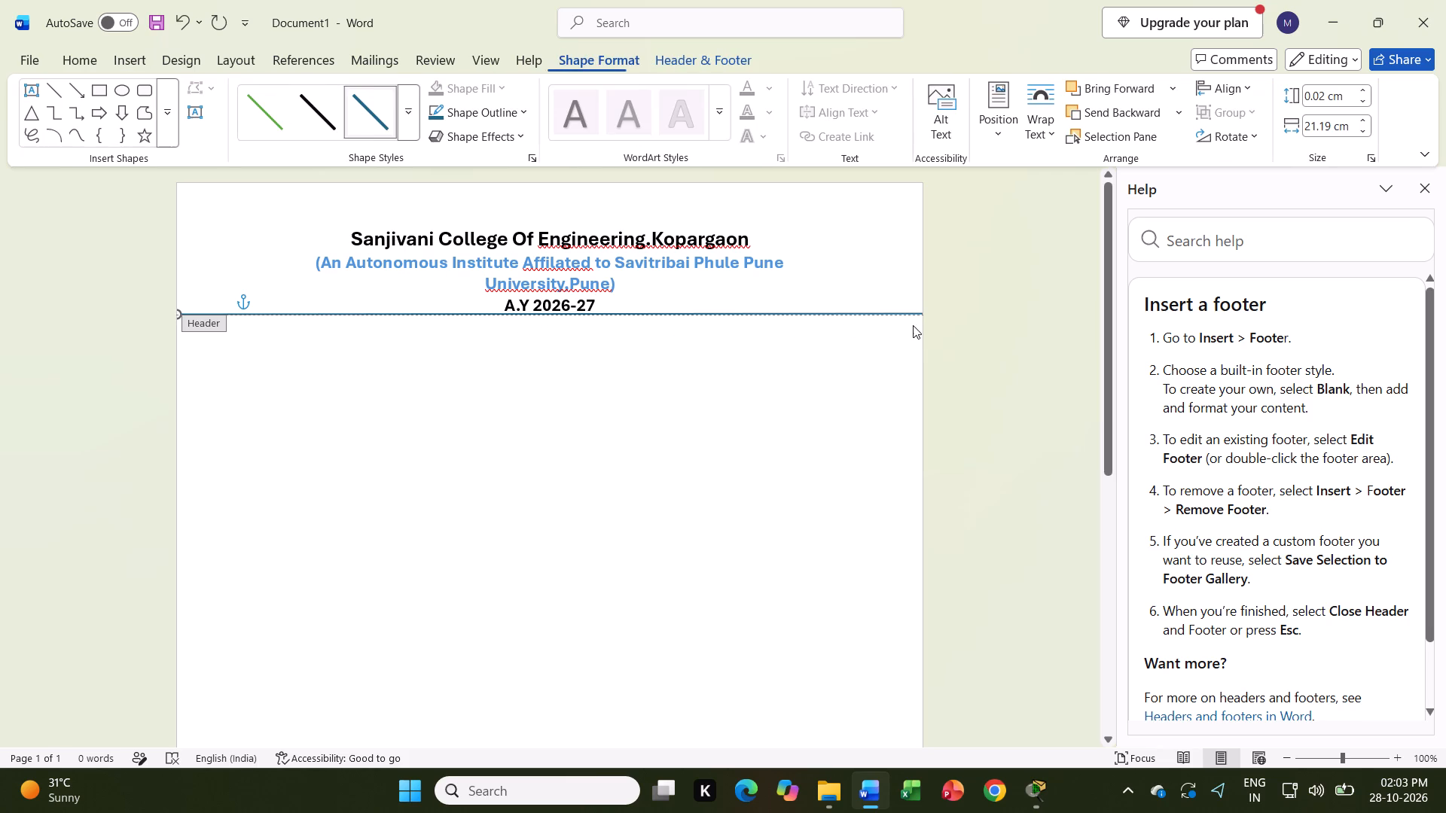
{"action": "left_click_drag", "start_coordinate": [913, 325], "coordinate": [911, 338]}
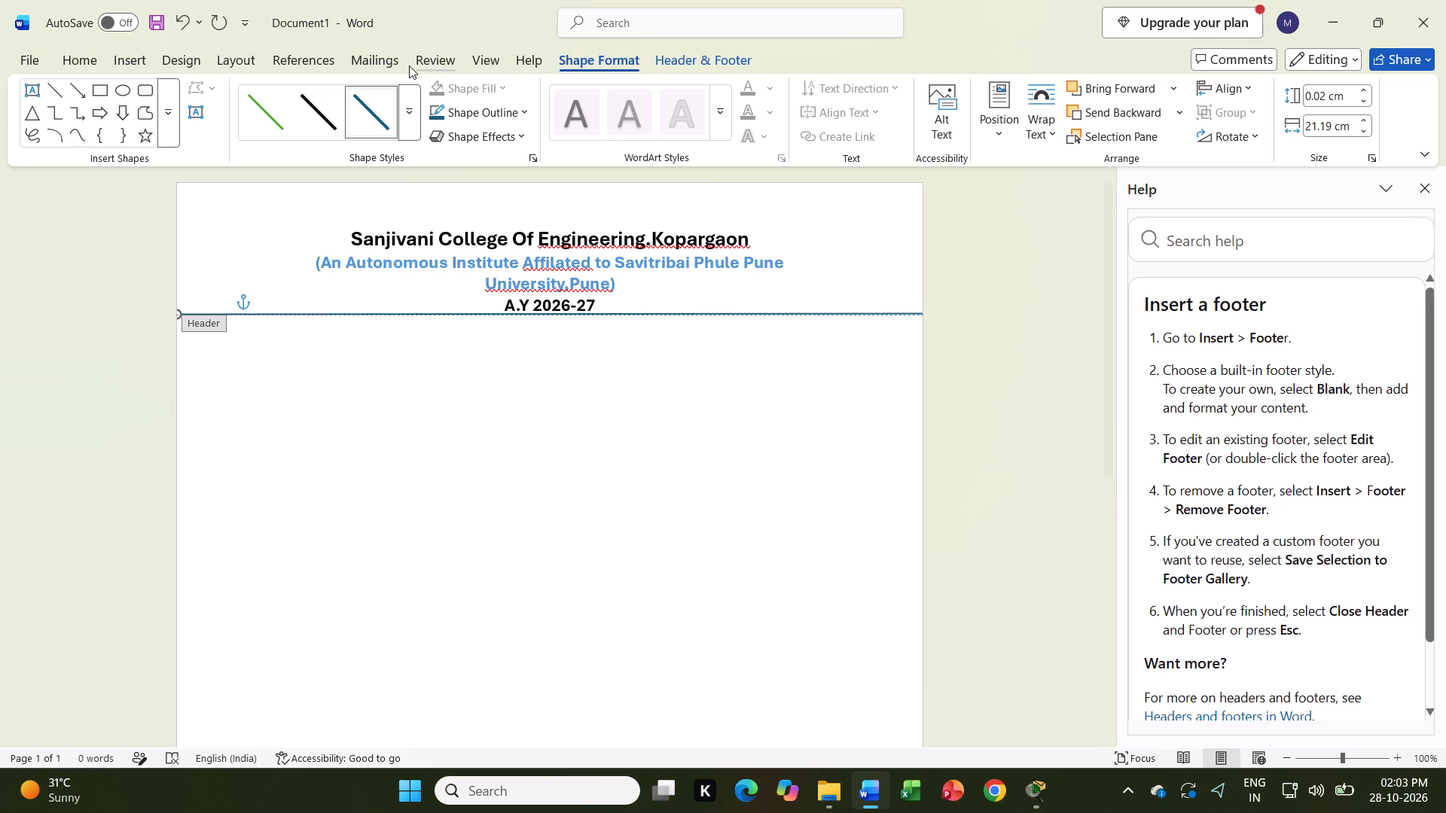
{"action": "left_click", "coordinate": [320, 108]}
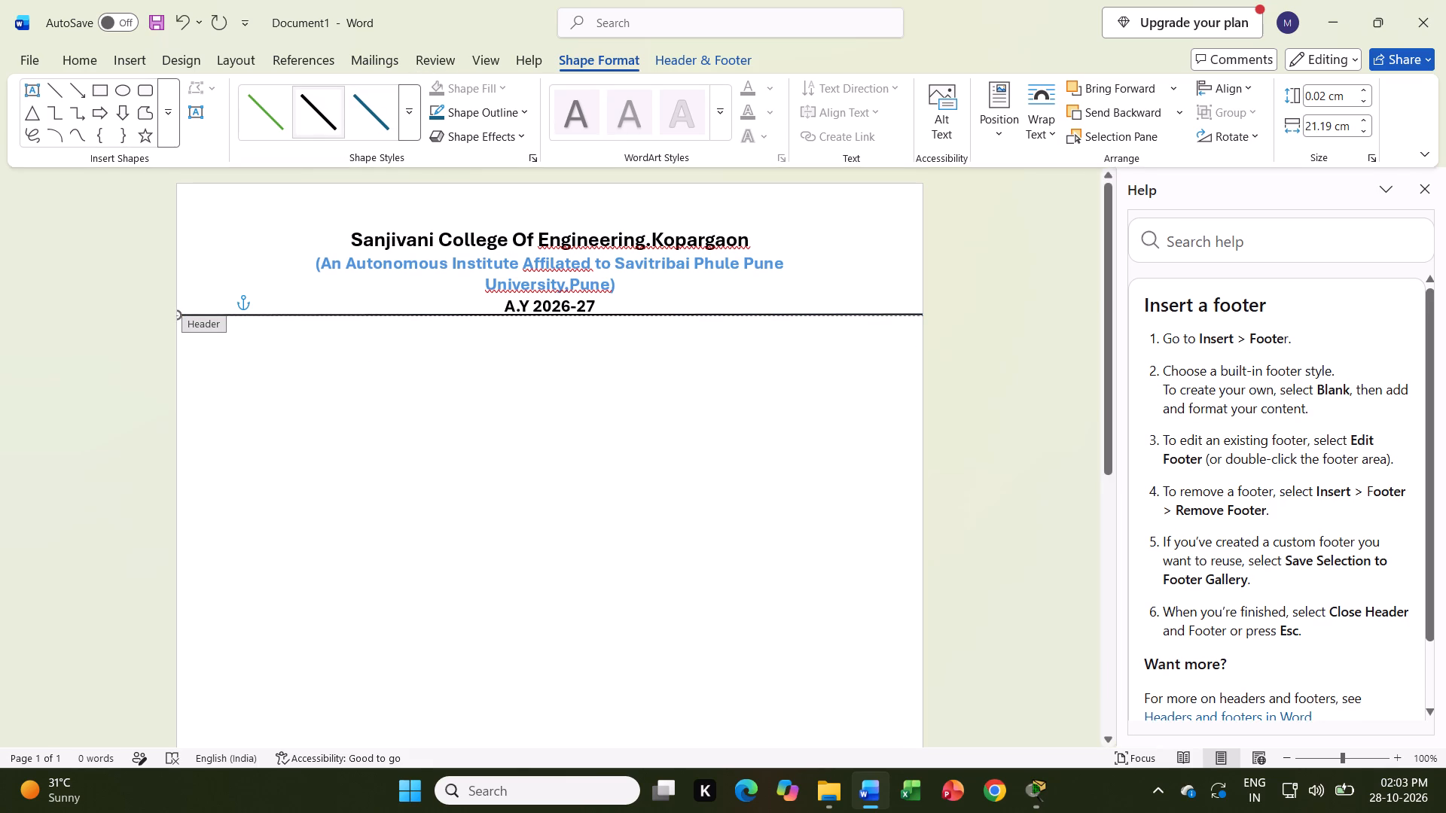
{"action": "left_click_drag", "start_coordinate": [185, 310], "coordinate": [178, 327]}
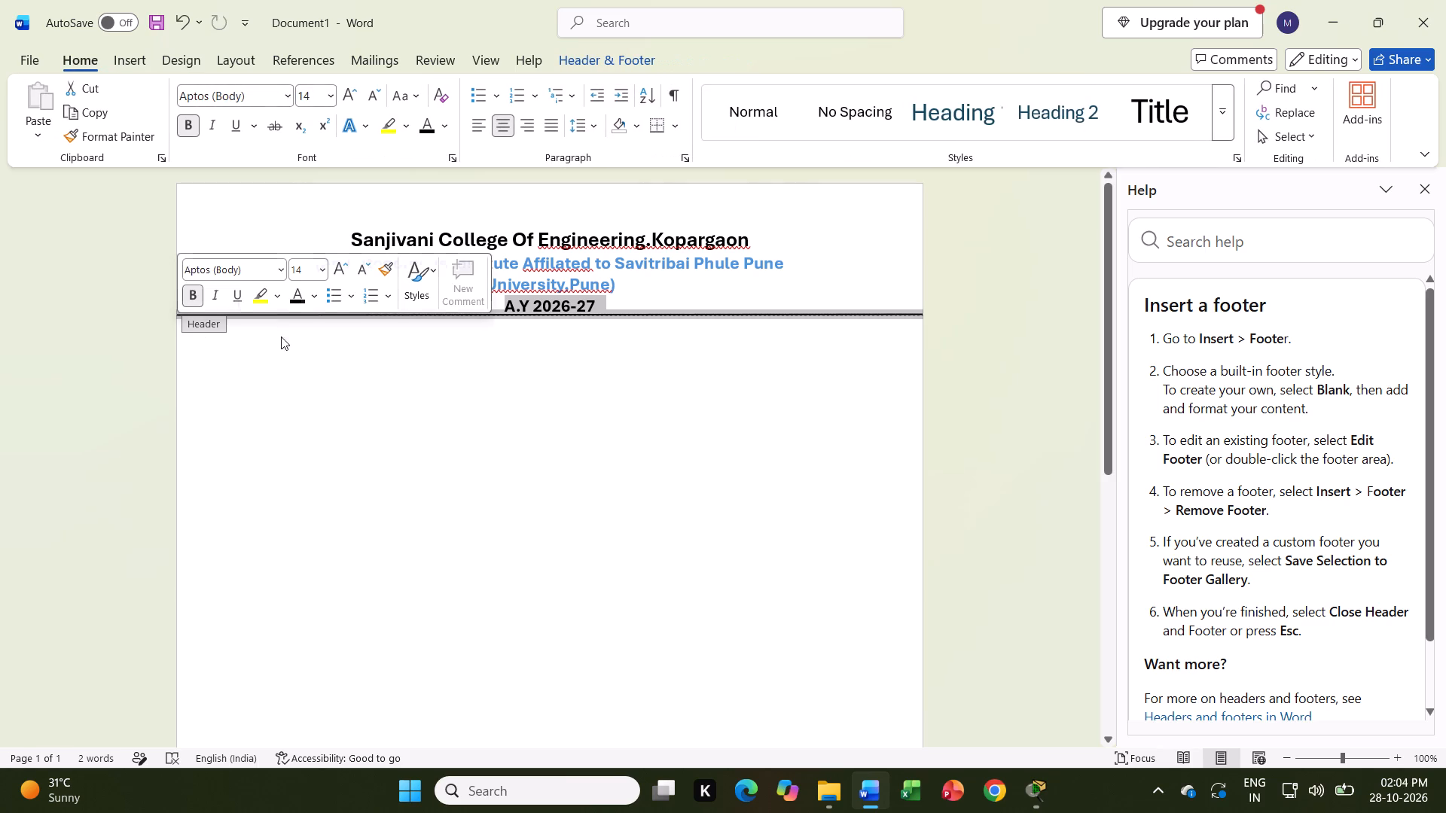
{"action": "left_click", "coordinate": [308, 350]}
{"action": "left_click", "coordinate": [267, 280]}
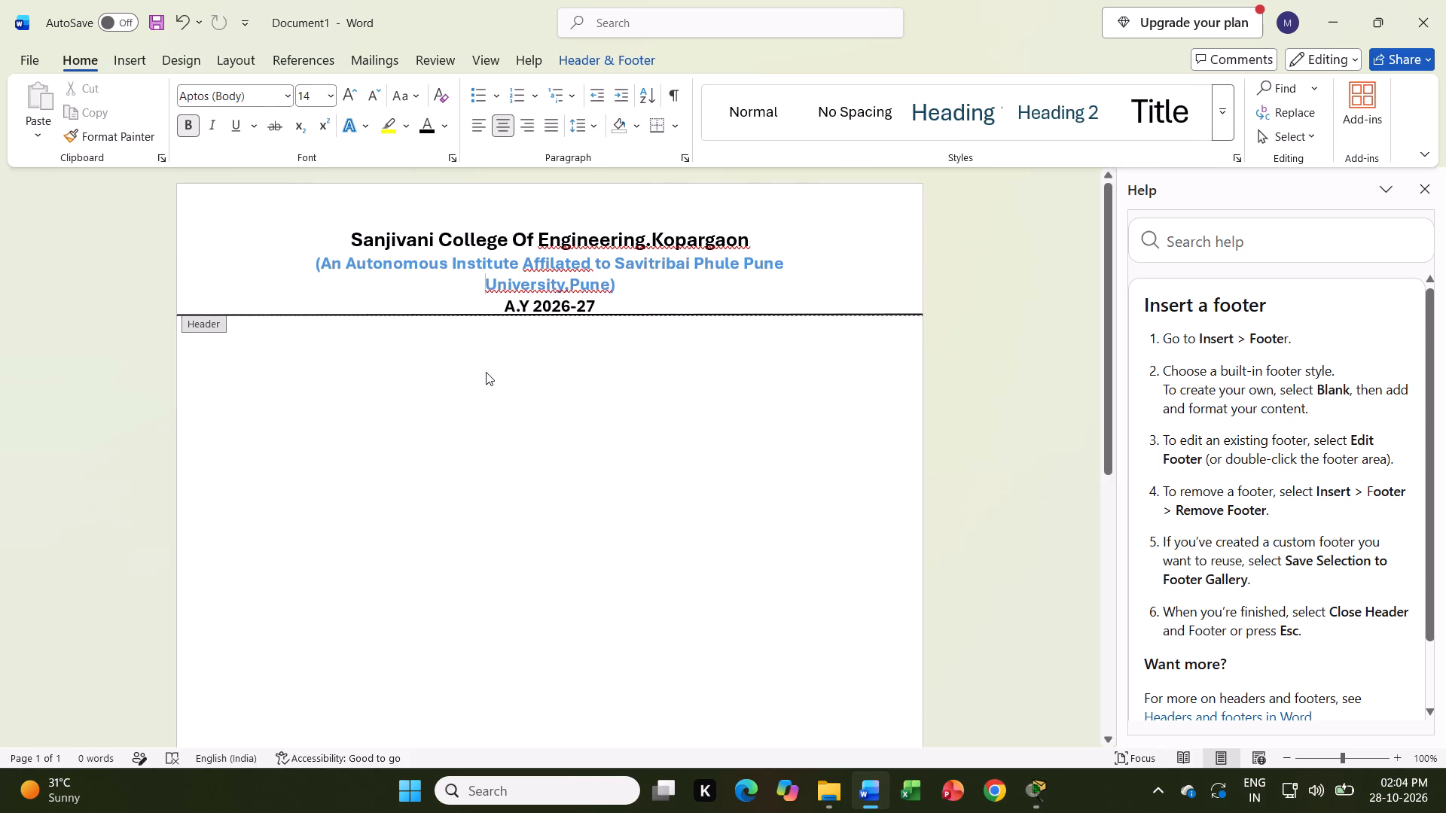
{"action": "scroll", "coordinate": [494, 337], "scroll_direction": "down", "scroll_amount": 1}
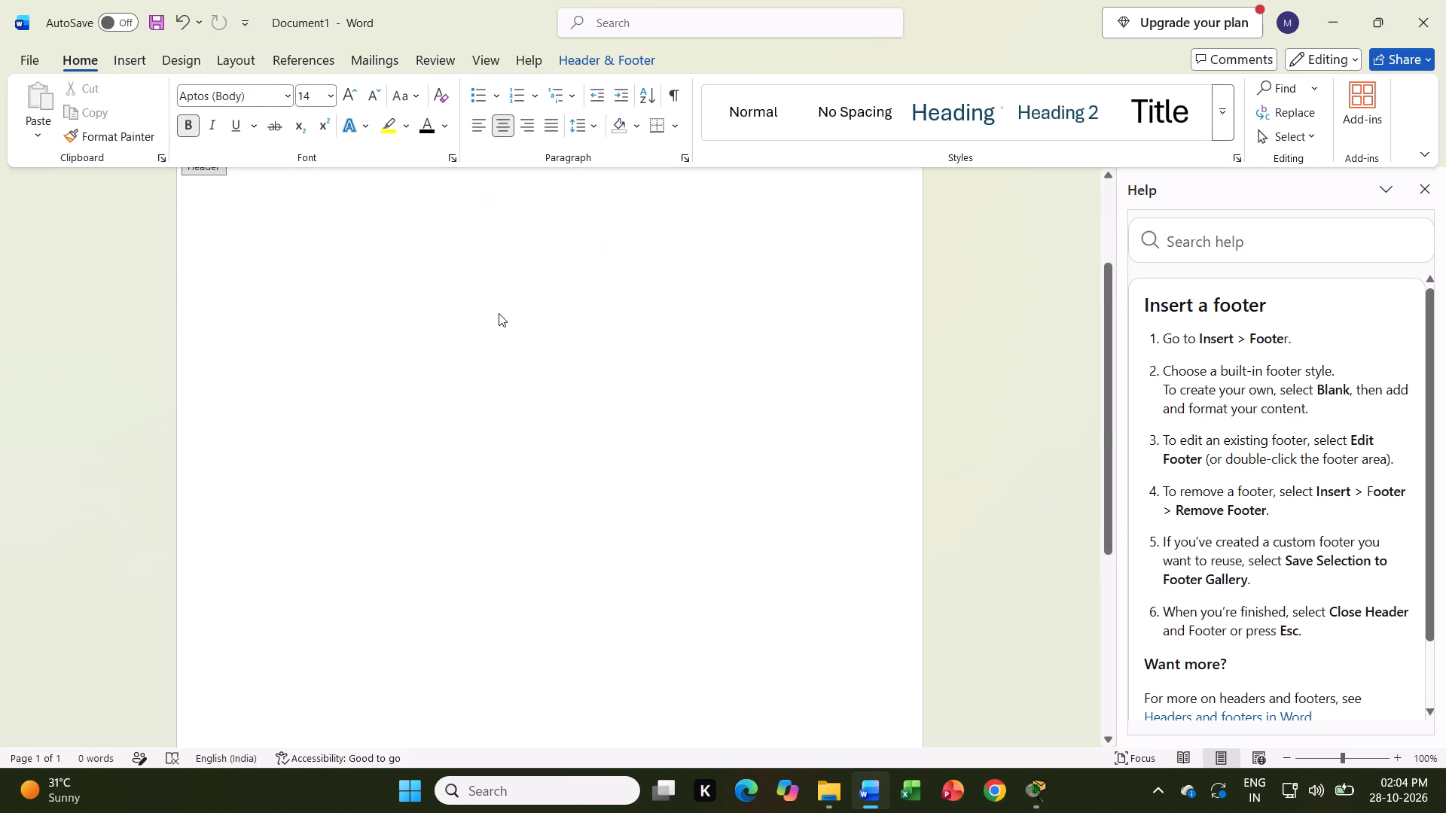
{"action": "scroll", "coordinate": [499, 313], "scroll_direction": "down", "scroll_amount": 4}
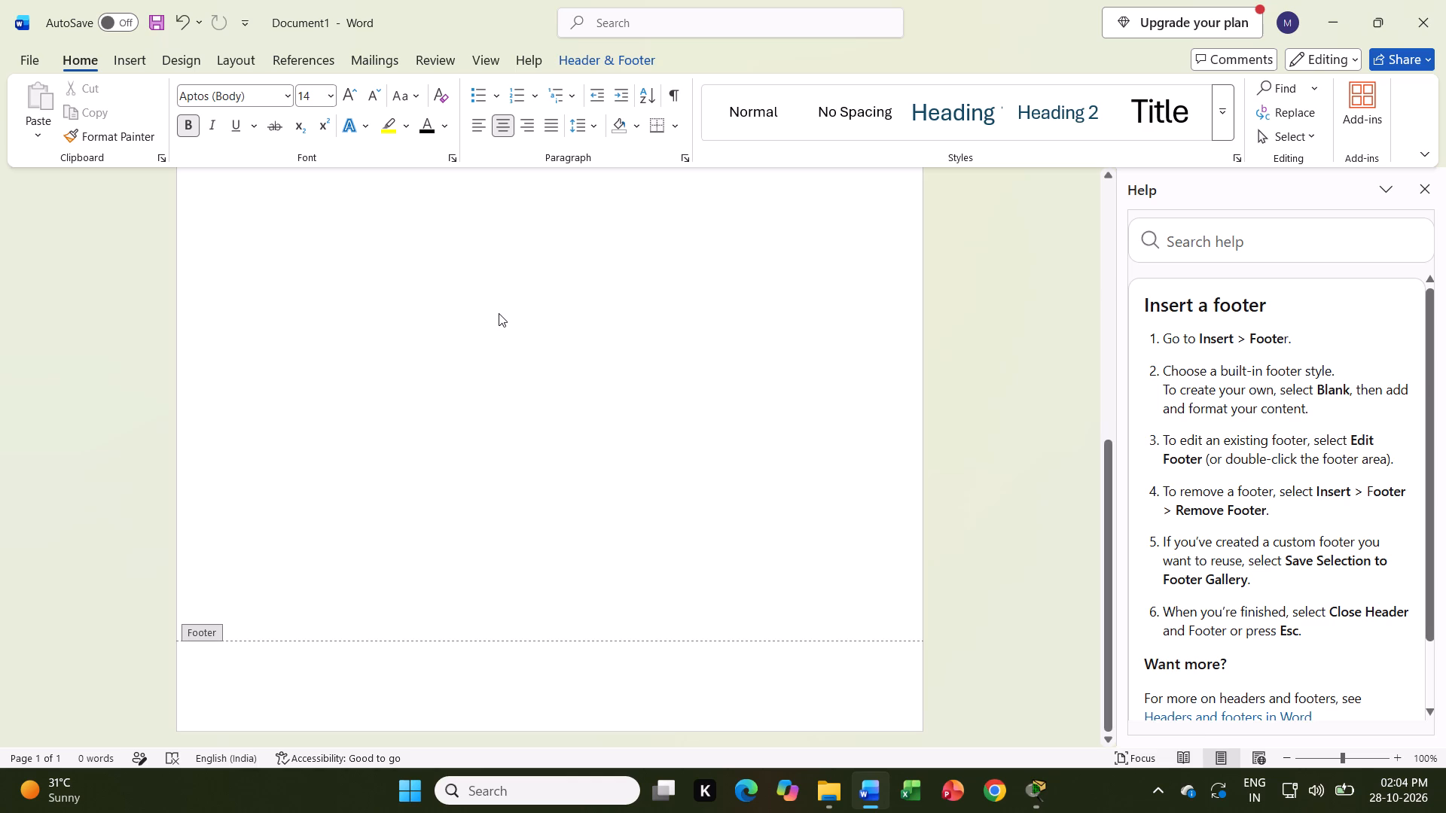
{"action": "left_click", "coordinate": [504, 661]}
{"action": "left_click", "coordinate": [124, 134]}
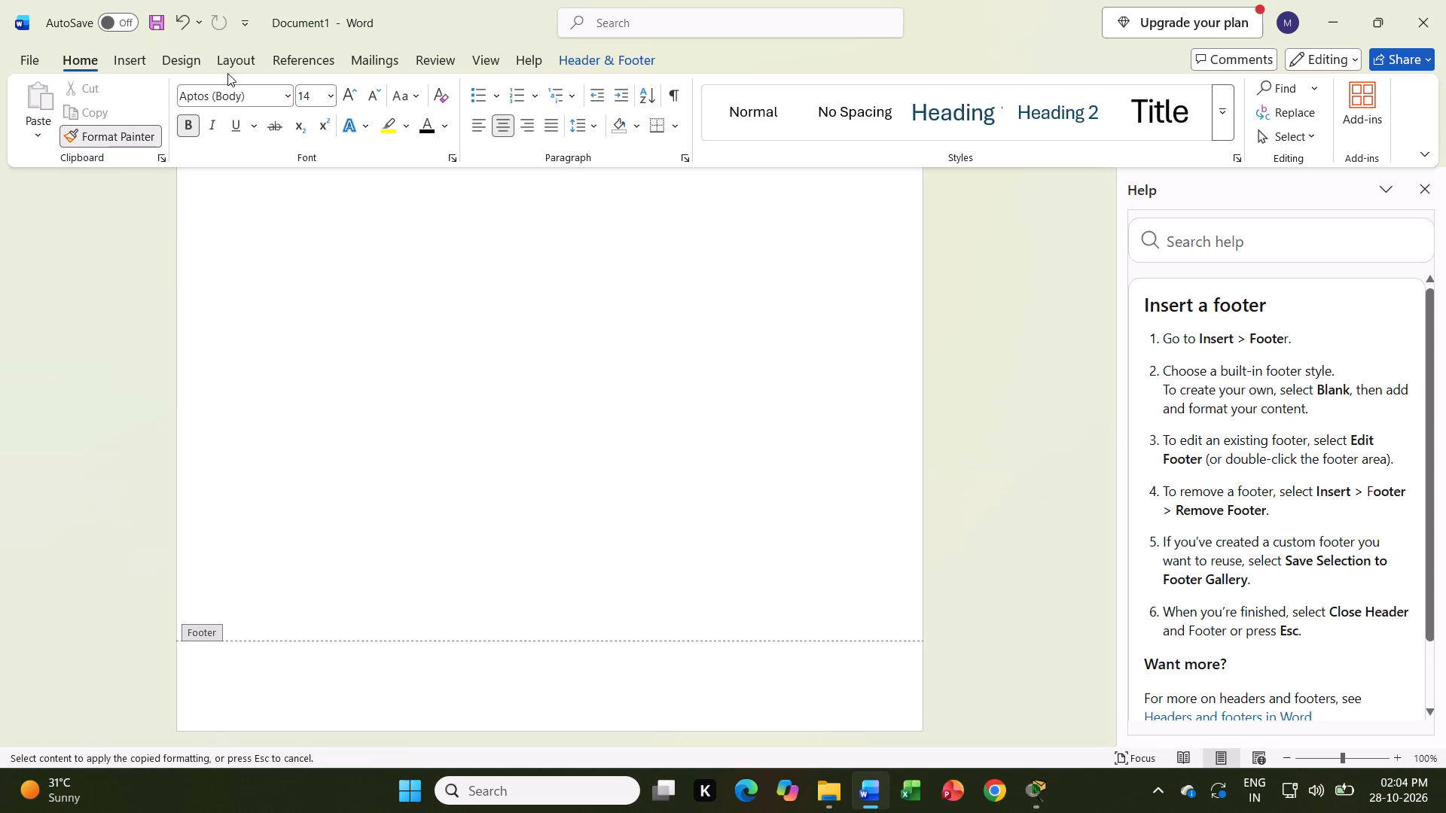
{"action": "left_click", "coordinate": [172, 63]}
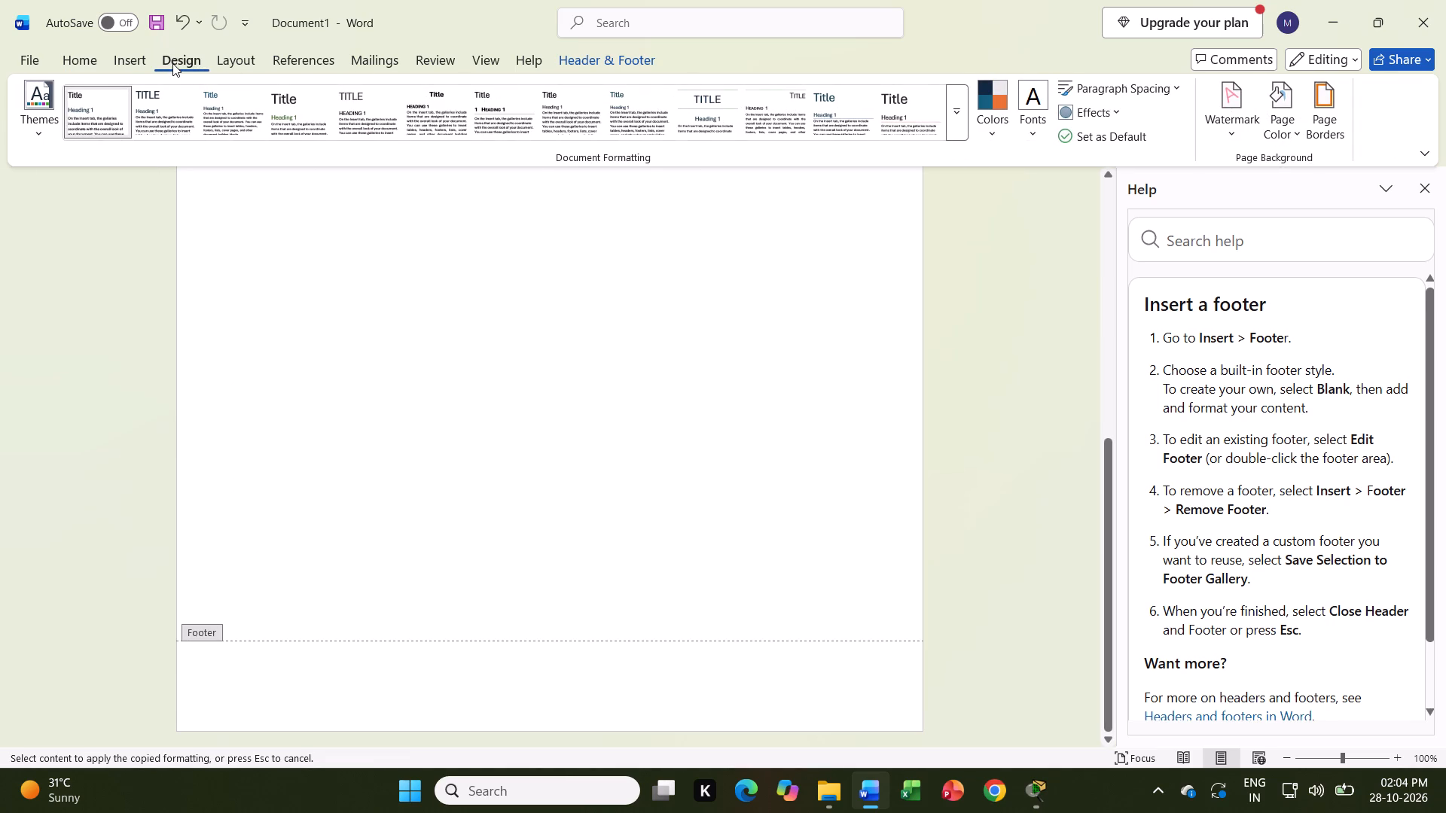
Set the document's paper size to Letter, 21.59 cm x 27.94 cm.
{"action": "left_click", "coordinate": [236, 56]}
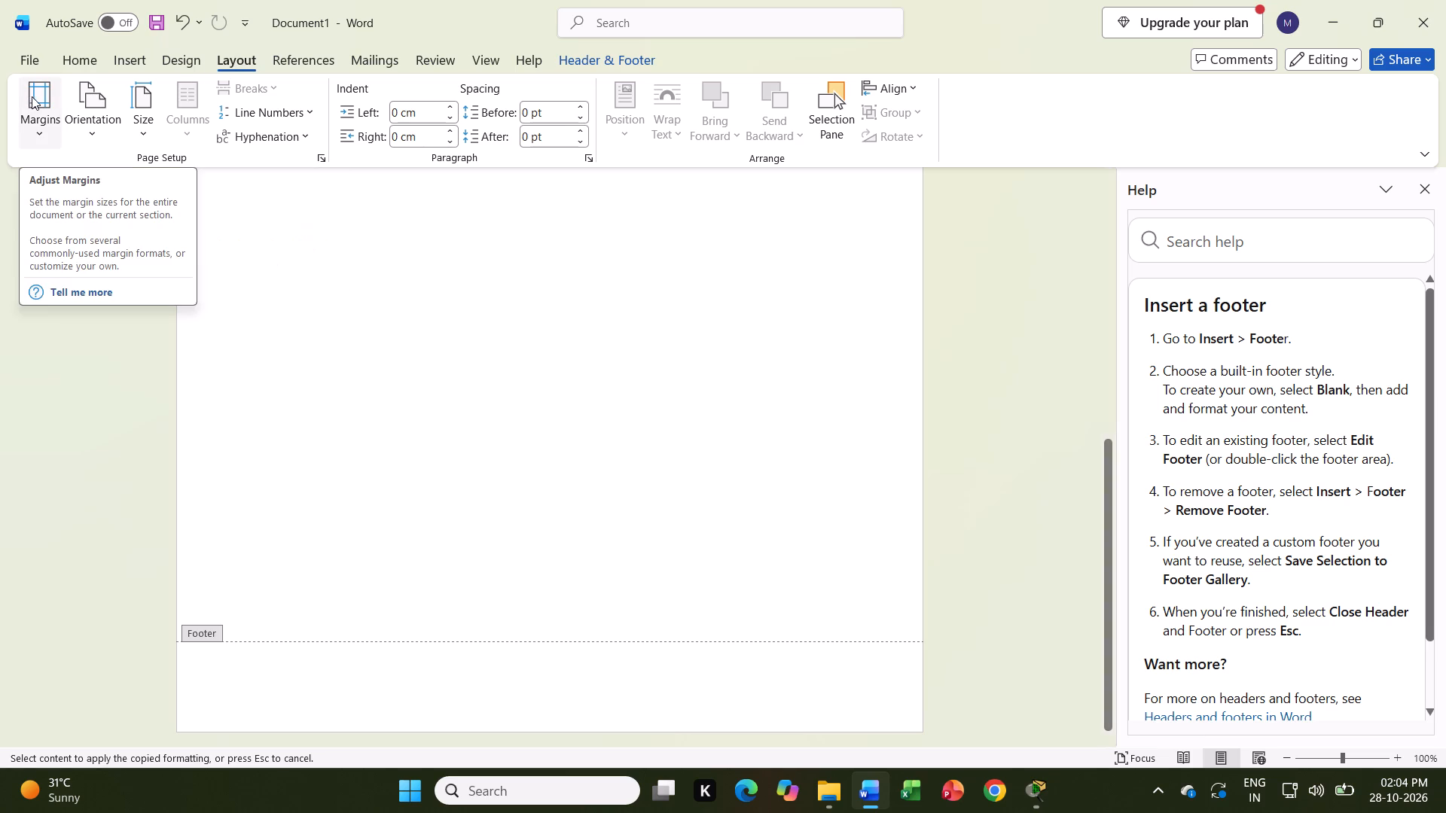
{"action": "left_click", "coordinate": [139, 105]}
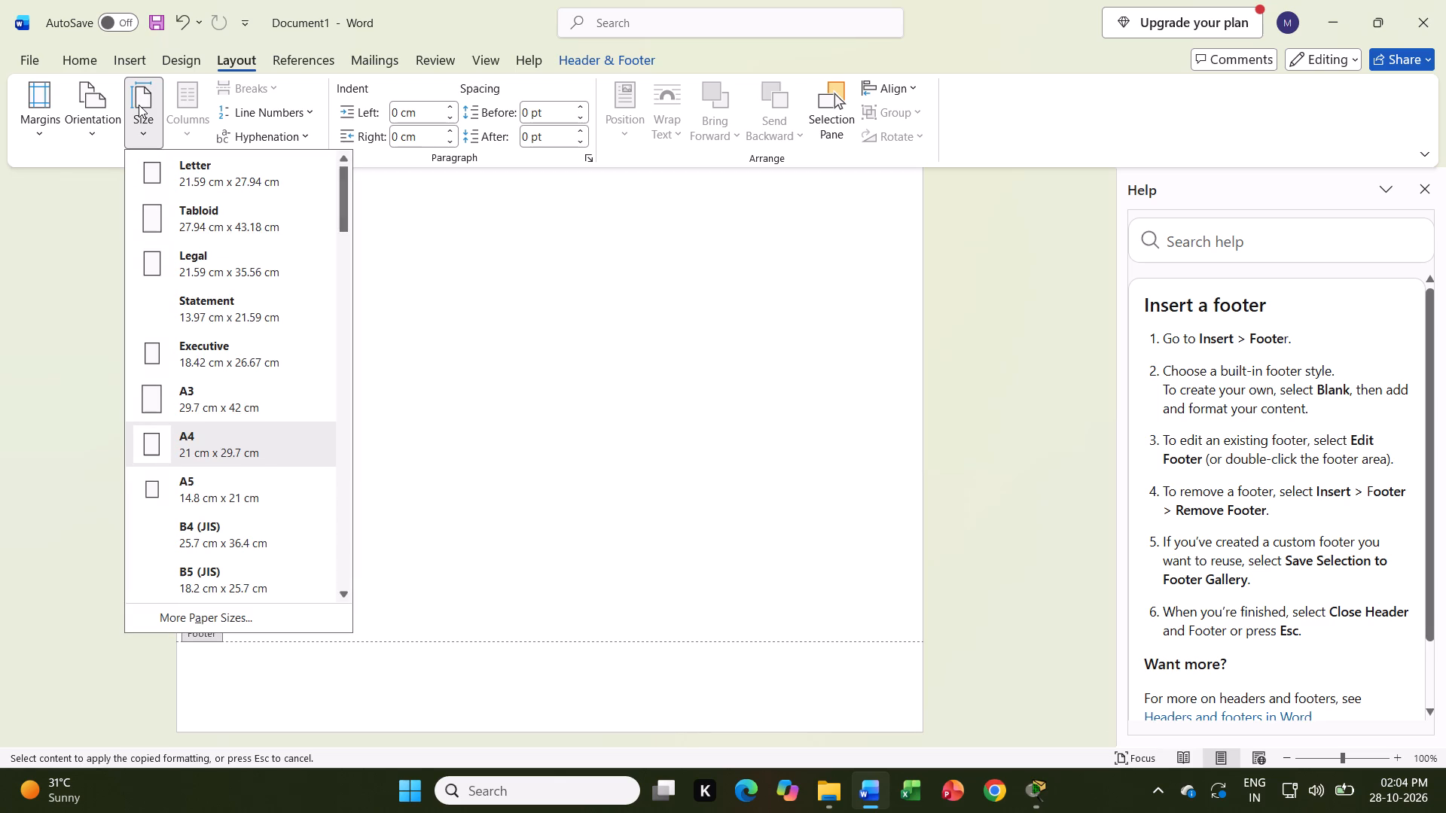
{"action": "left_click", "coordinate": [148, 167]}
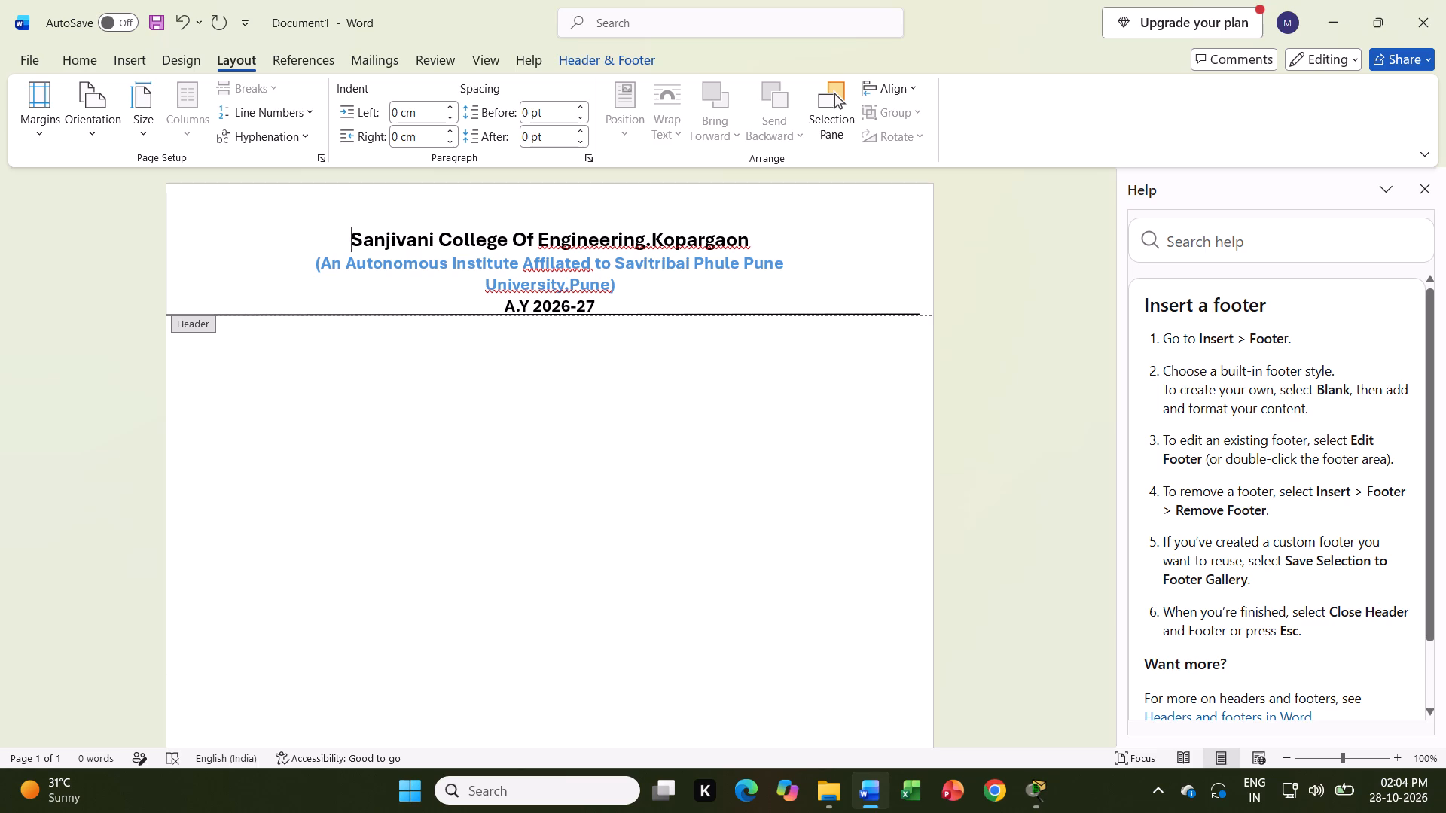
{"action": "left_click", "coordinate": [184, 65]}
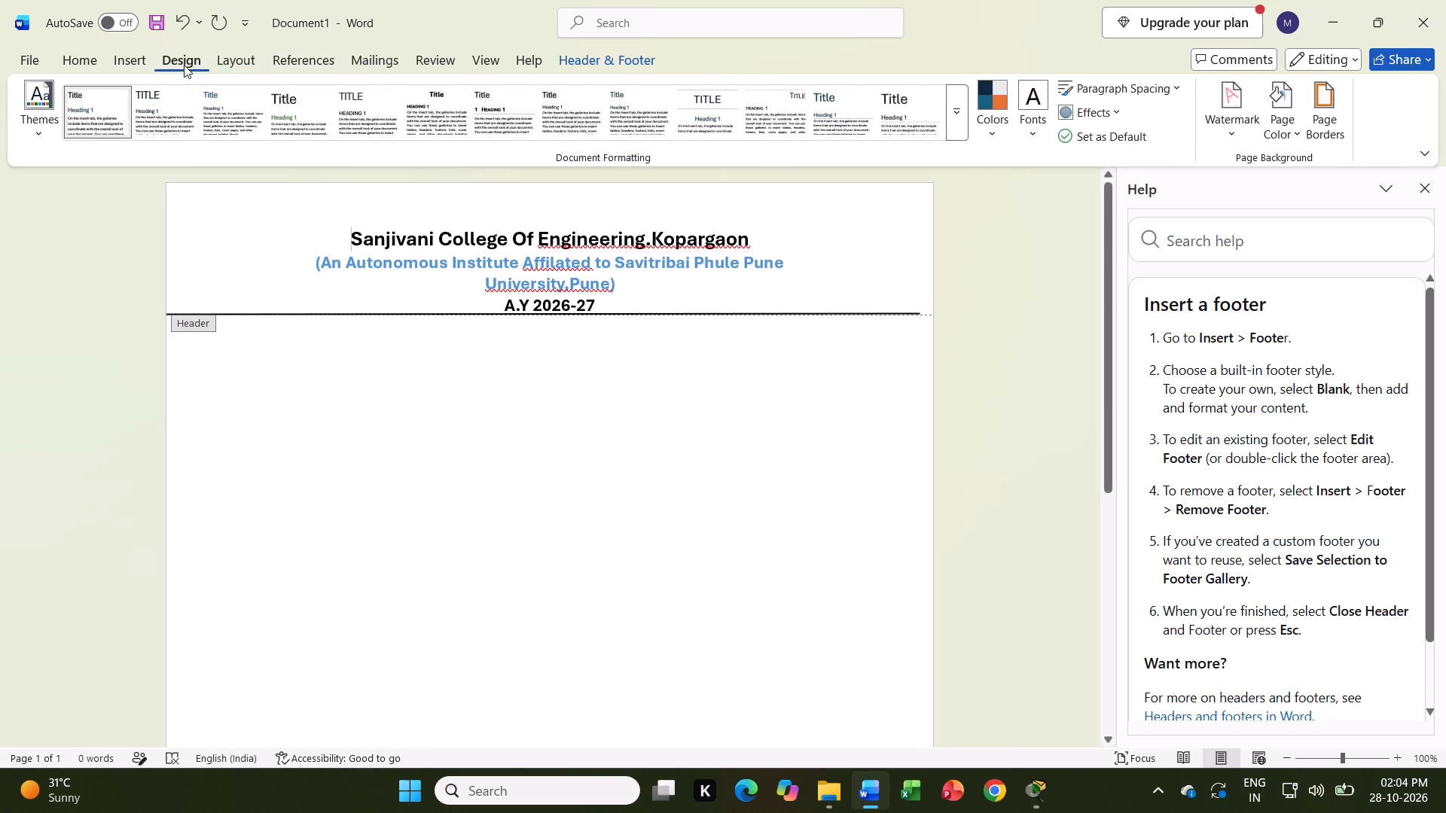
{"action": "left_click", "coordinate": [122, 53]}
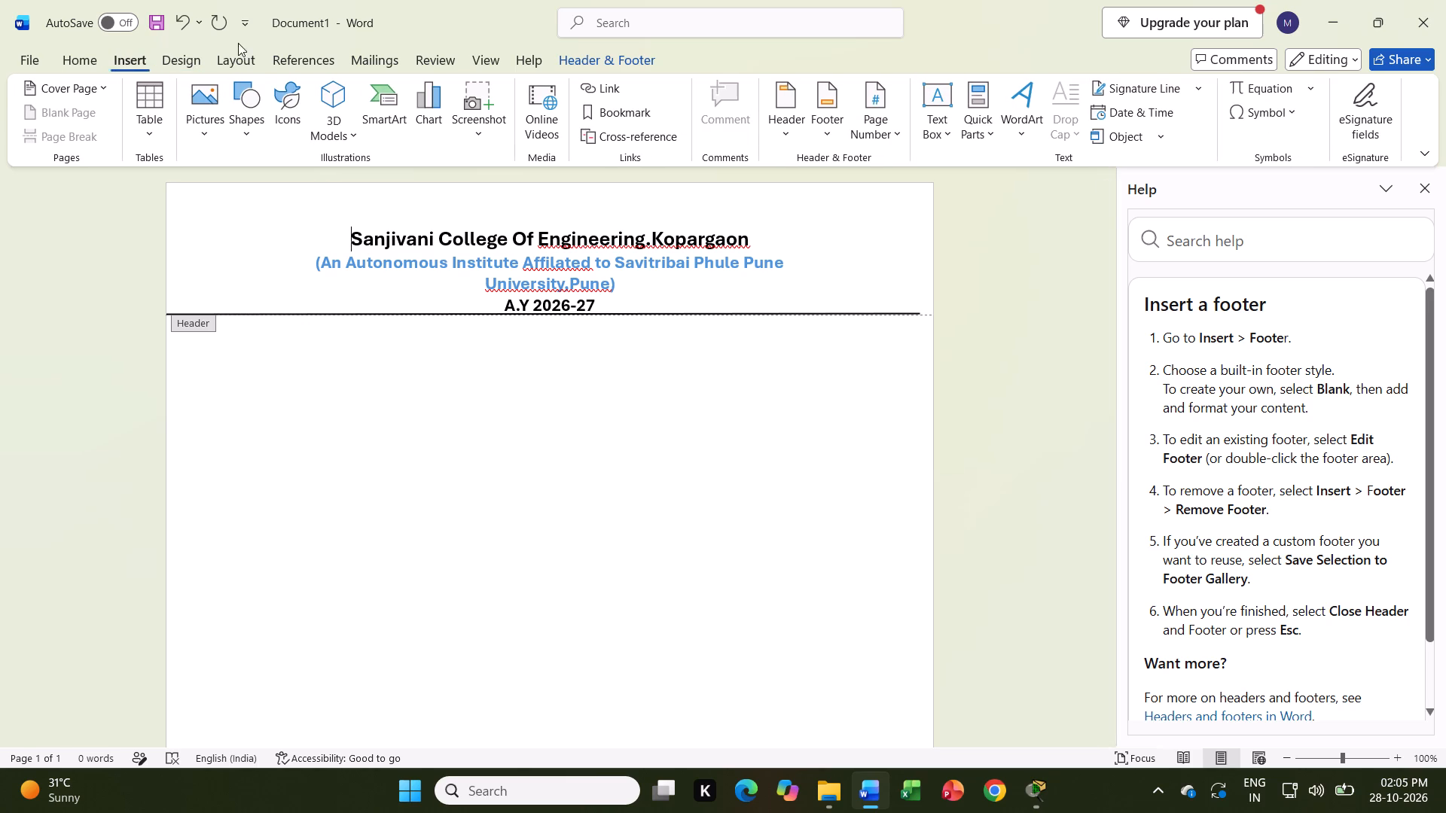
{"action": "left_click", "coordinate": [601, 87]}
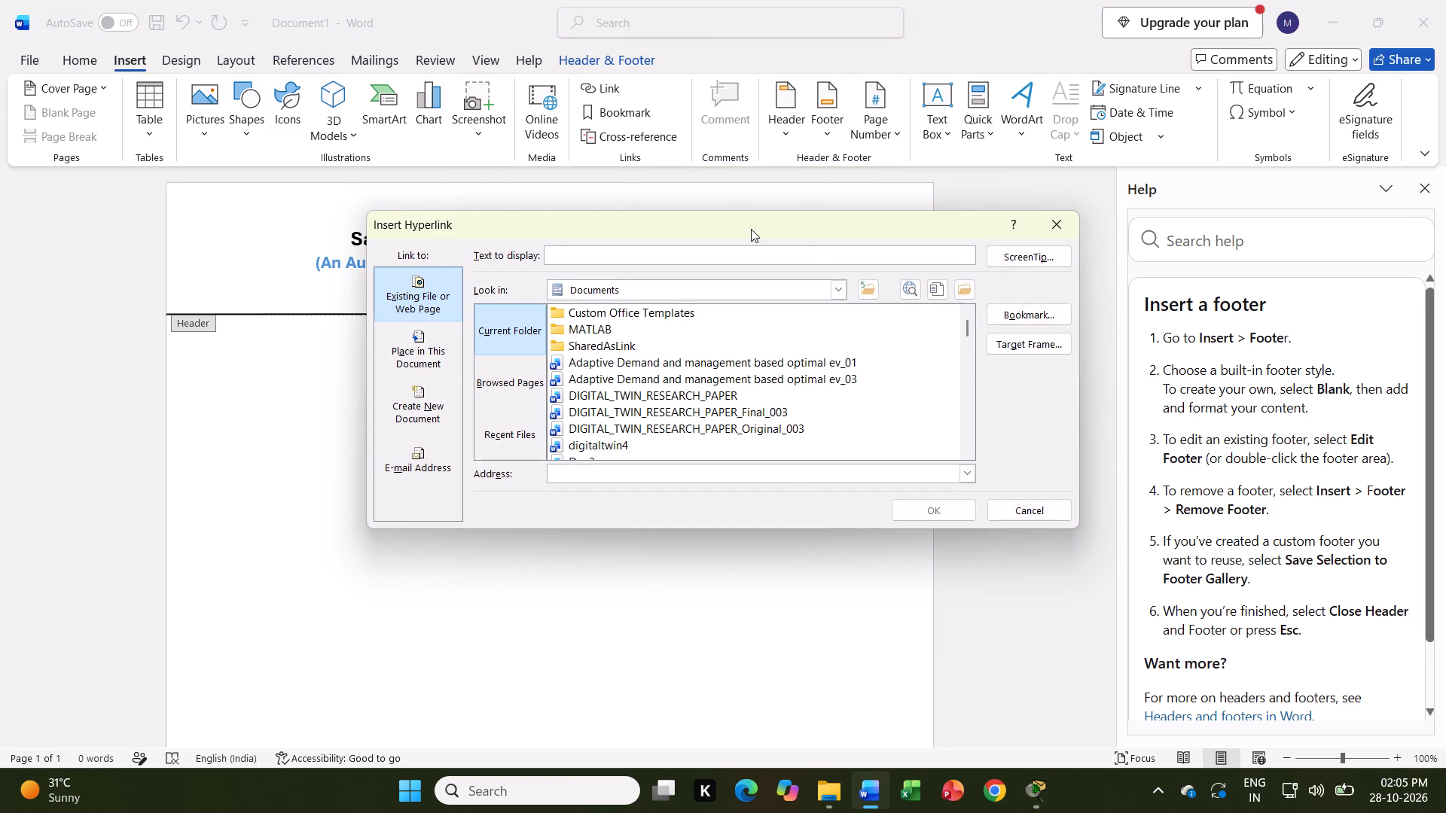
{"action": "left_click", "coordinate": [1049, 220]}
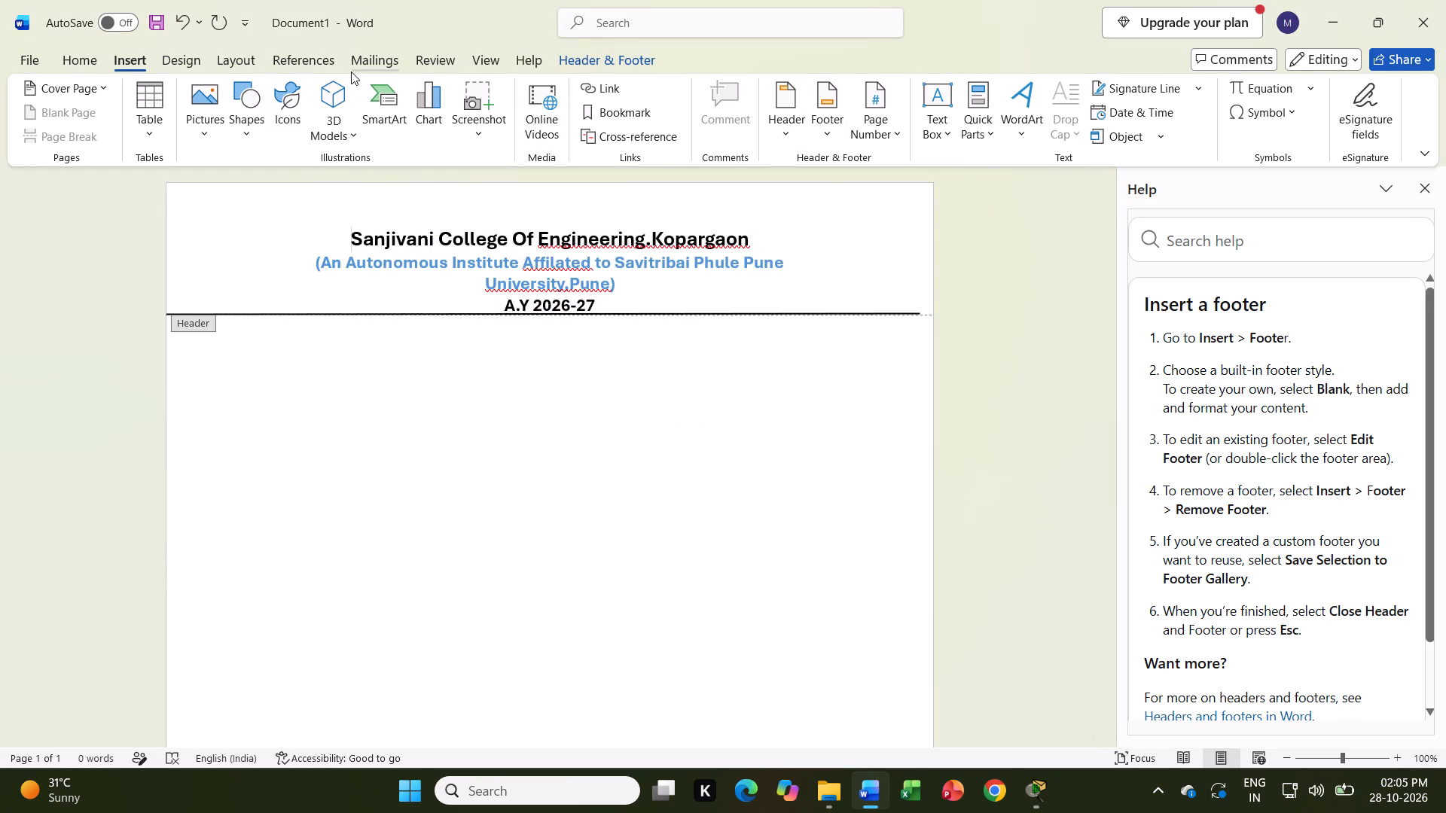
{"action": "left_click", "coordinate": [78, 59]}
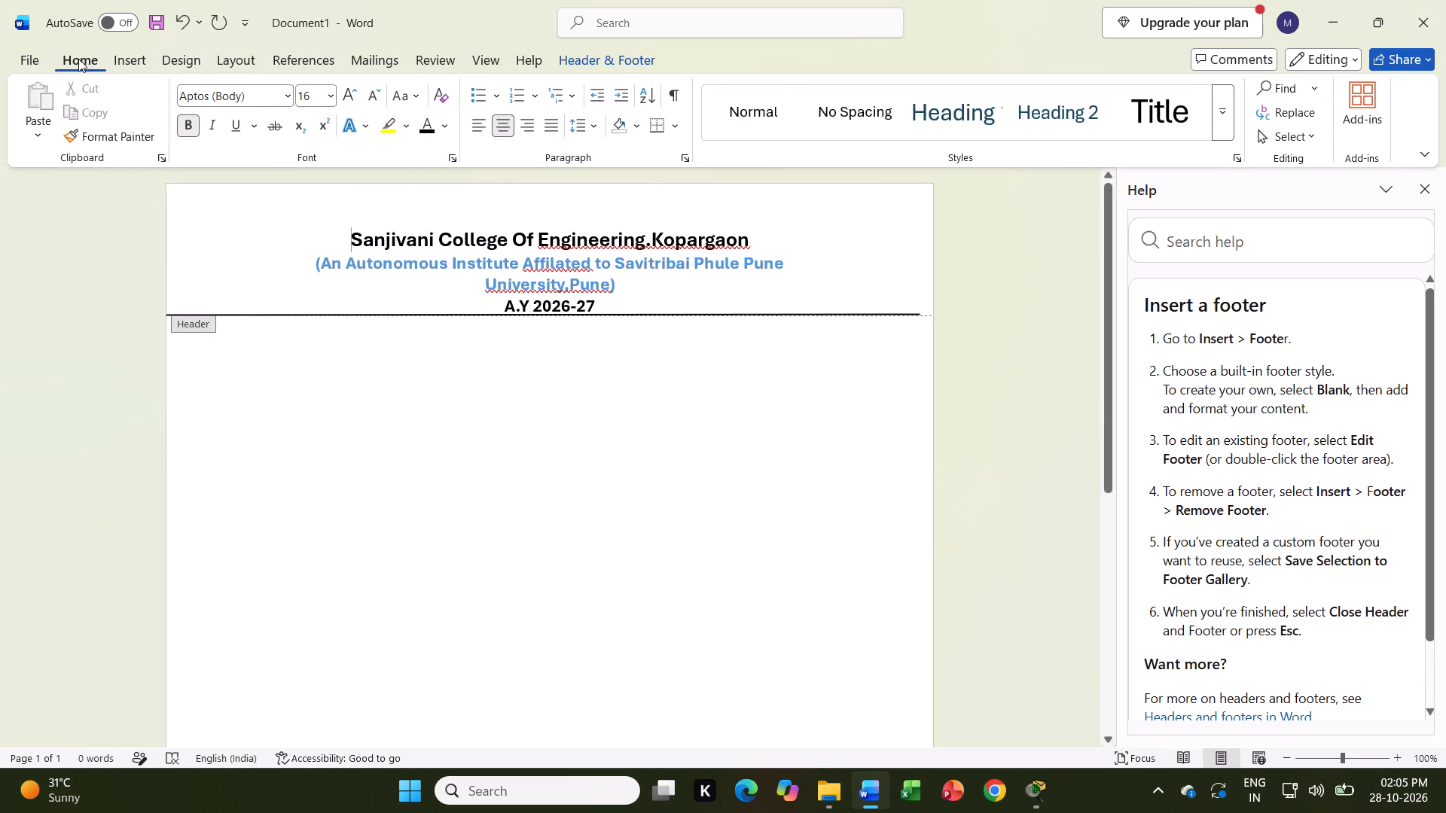
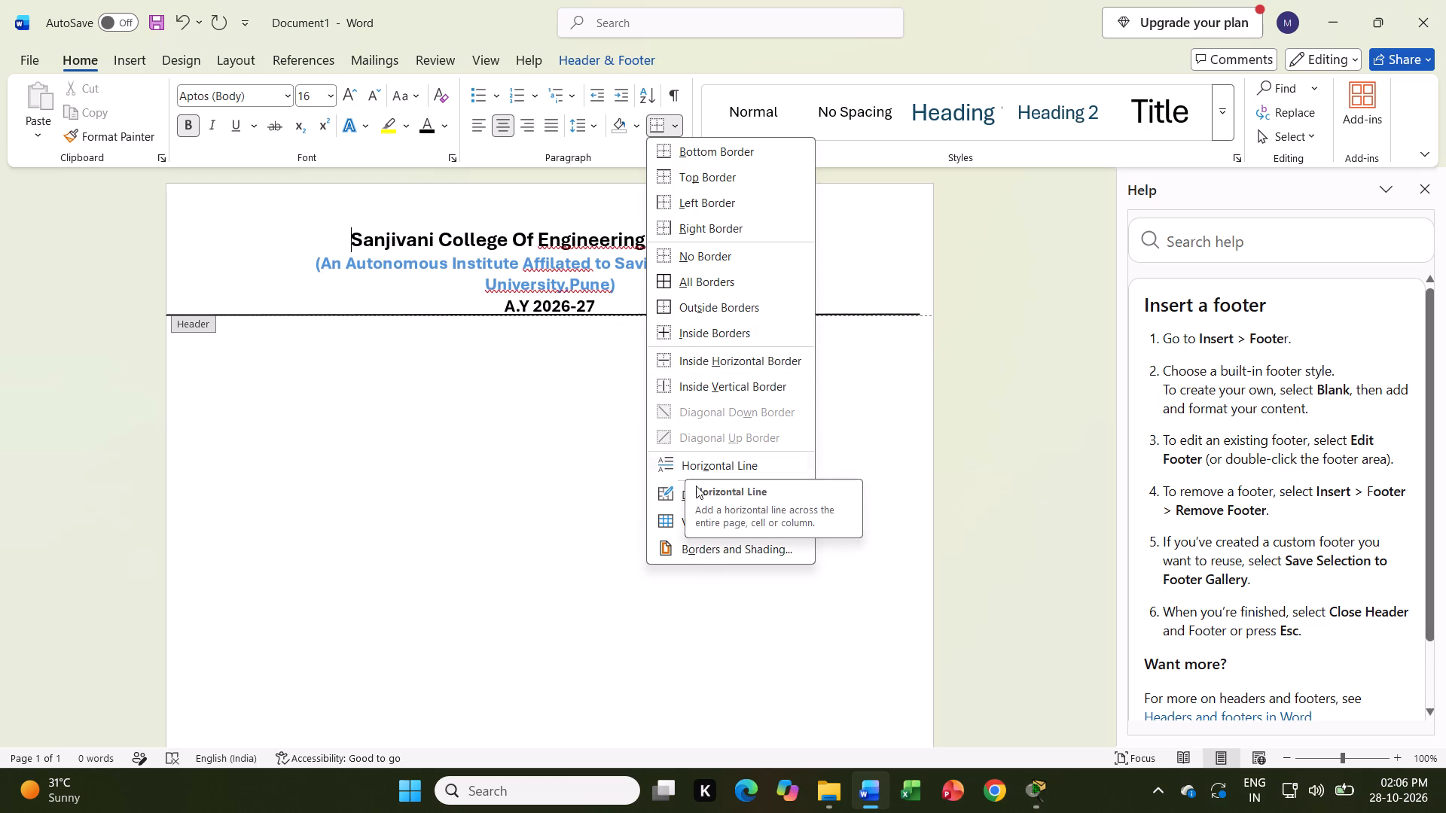
Add a box border around the college name paragraph in the header and return to the document body.
{"action": "left_click", "coordinate": [698, 553]}
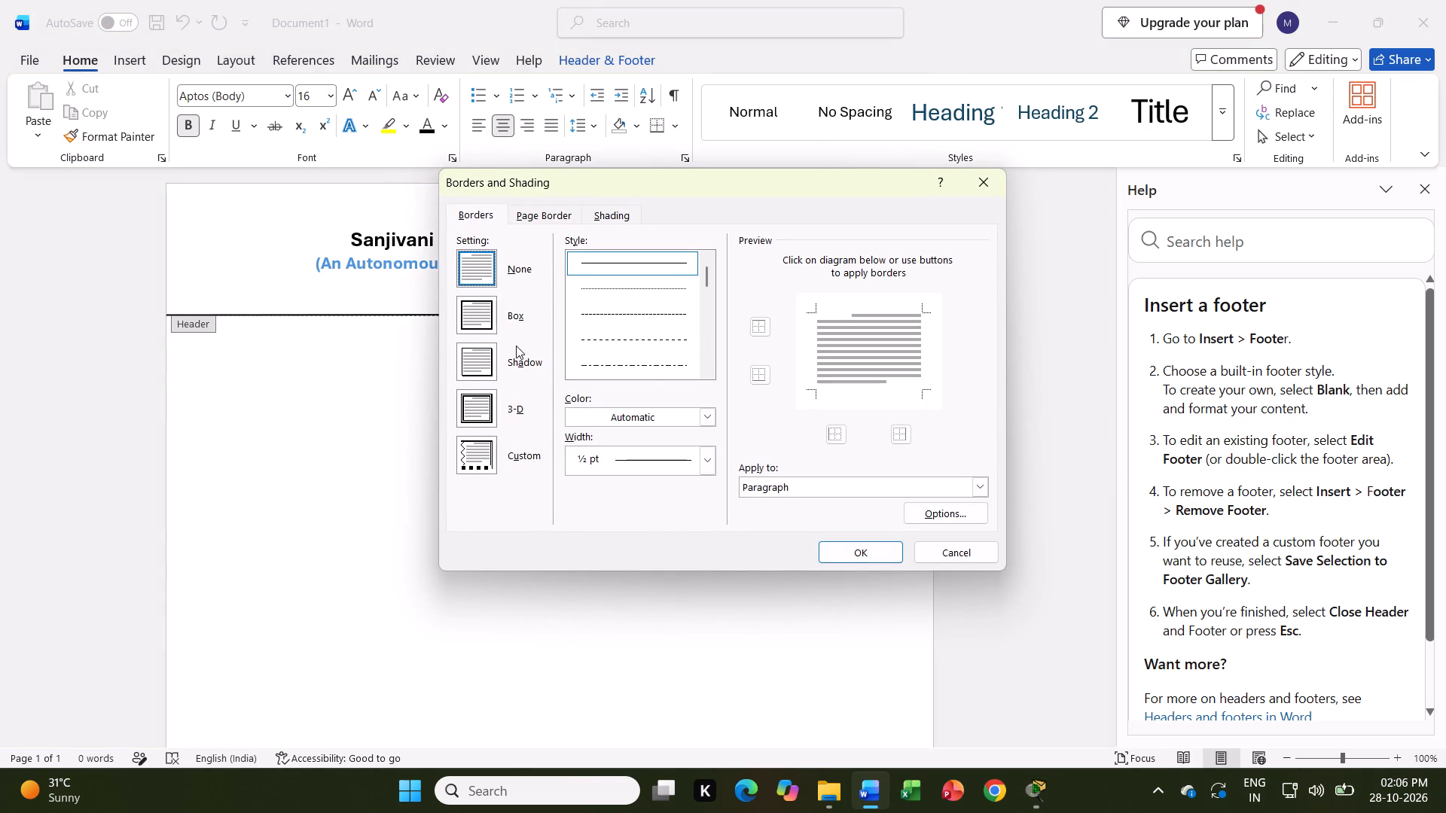
{"action": "left_click", "coordinate": [466, 312]}
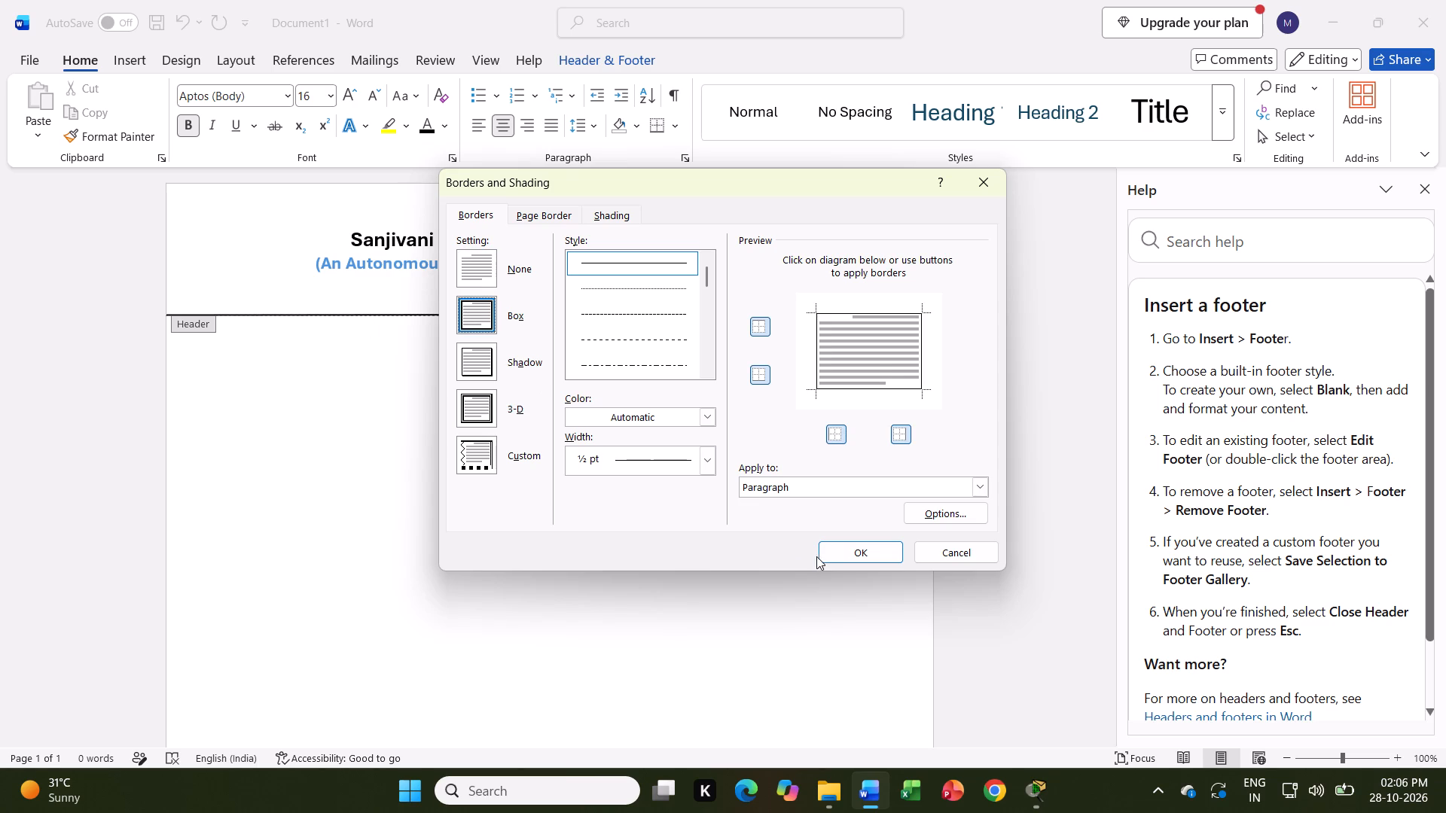
{"action": "left_click", "coordinate": [836, 554]}
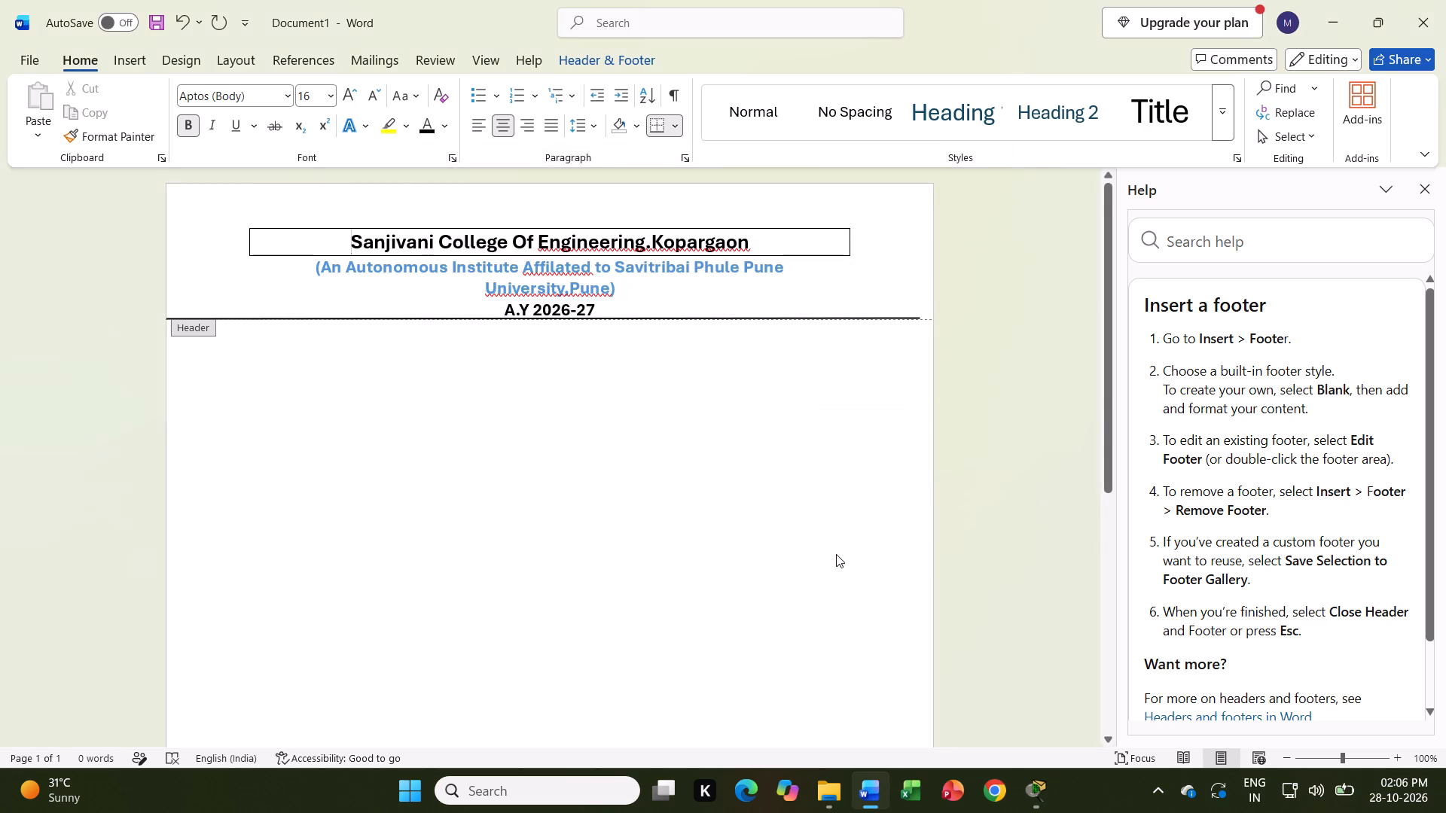
{"action": "left_click", "coordinate": [627, 466]}
{"action": "left_click", "coordinate": [645, 433]}
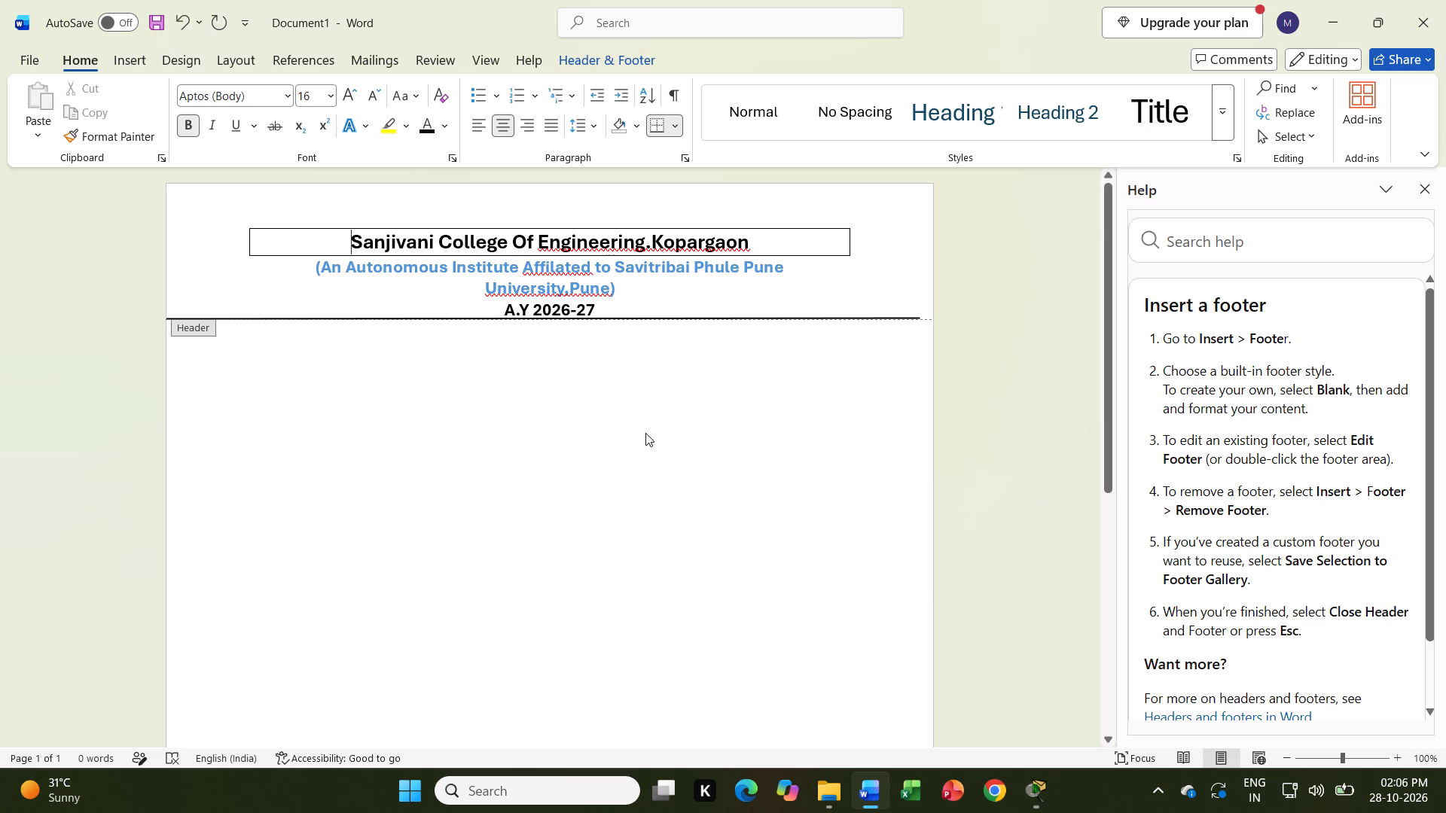
{"action": "double_click", "coordinate": [645, 433]}
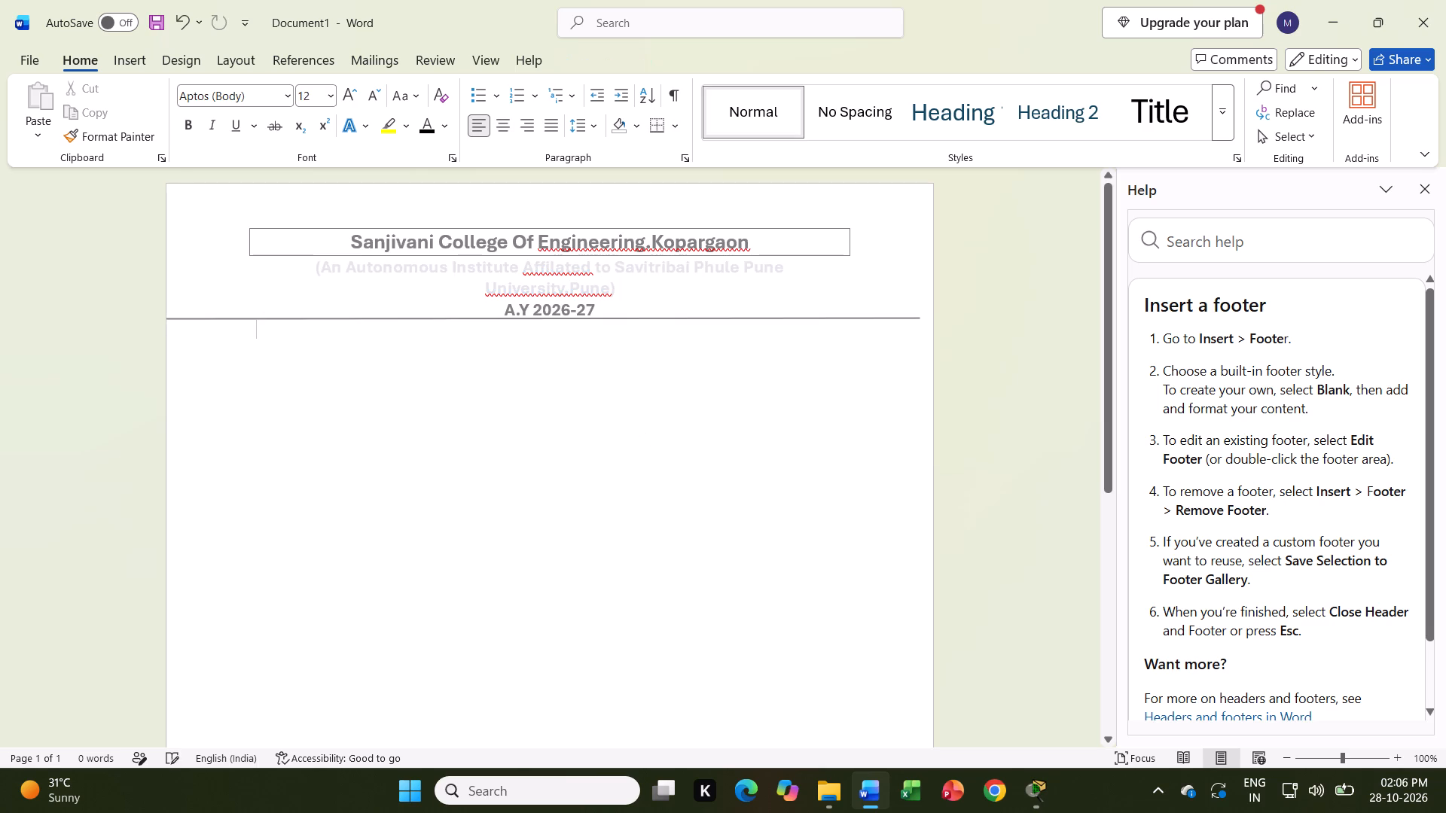
{"action": "left_click", "coordinate": [645, 433]}
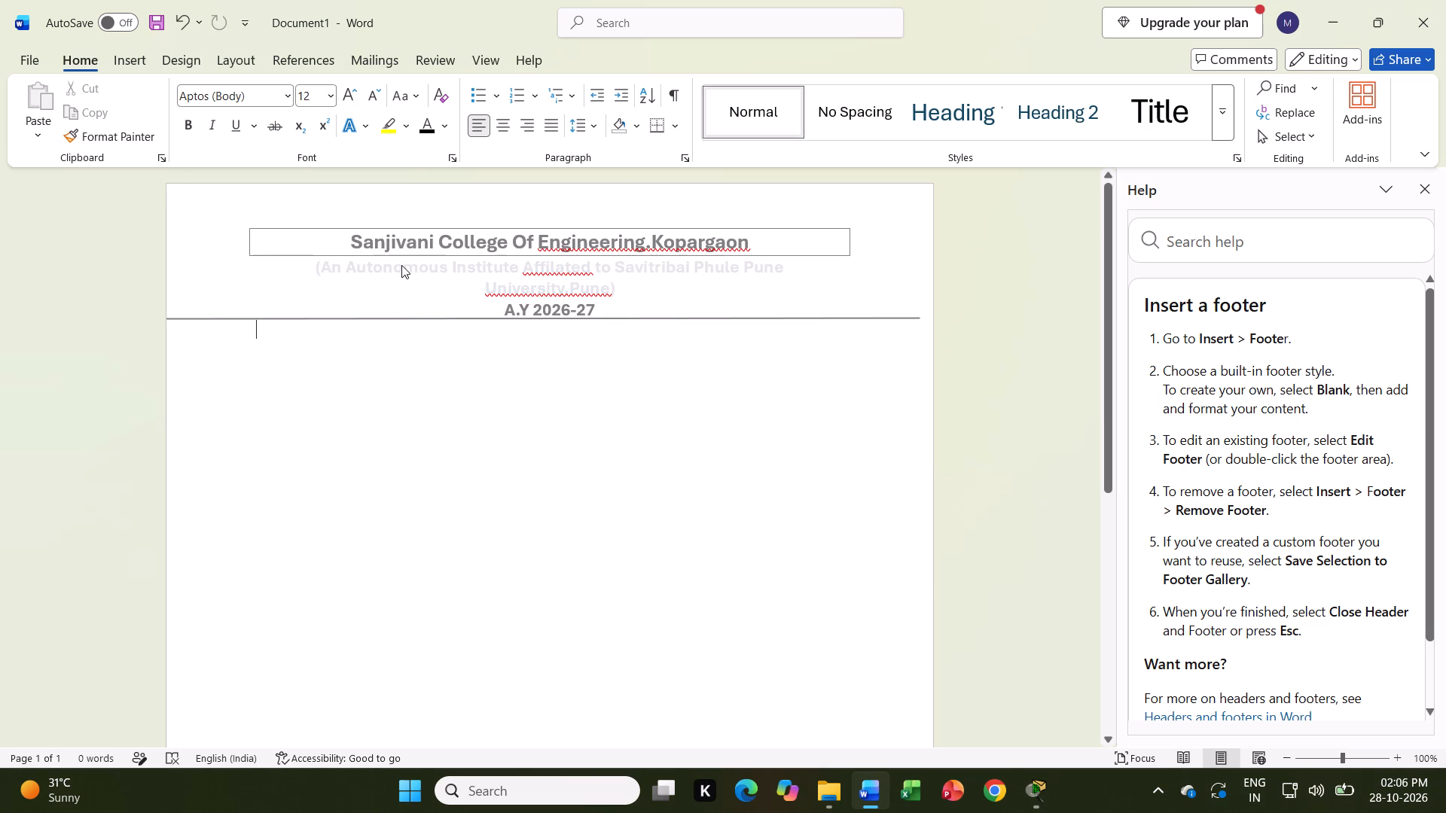
Reopen the header for editing with the cursor at the end of the college name line.
{"action": "left_click", "coordinate": [401, 265]}
{"action": "left_click", "coordinate": [504, 245]}
{"action": "double_click", "coordinate": [794, 239]}
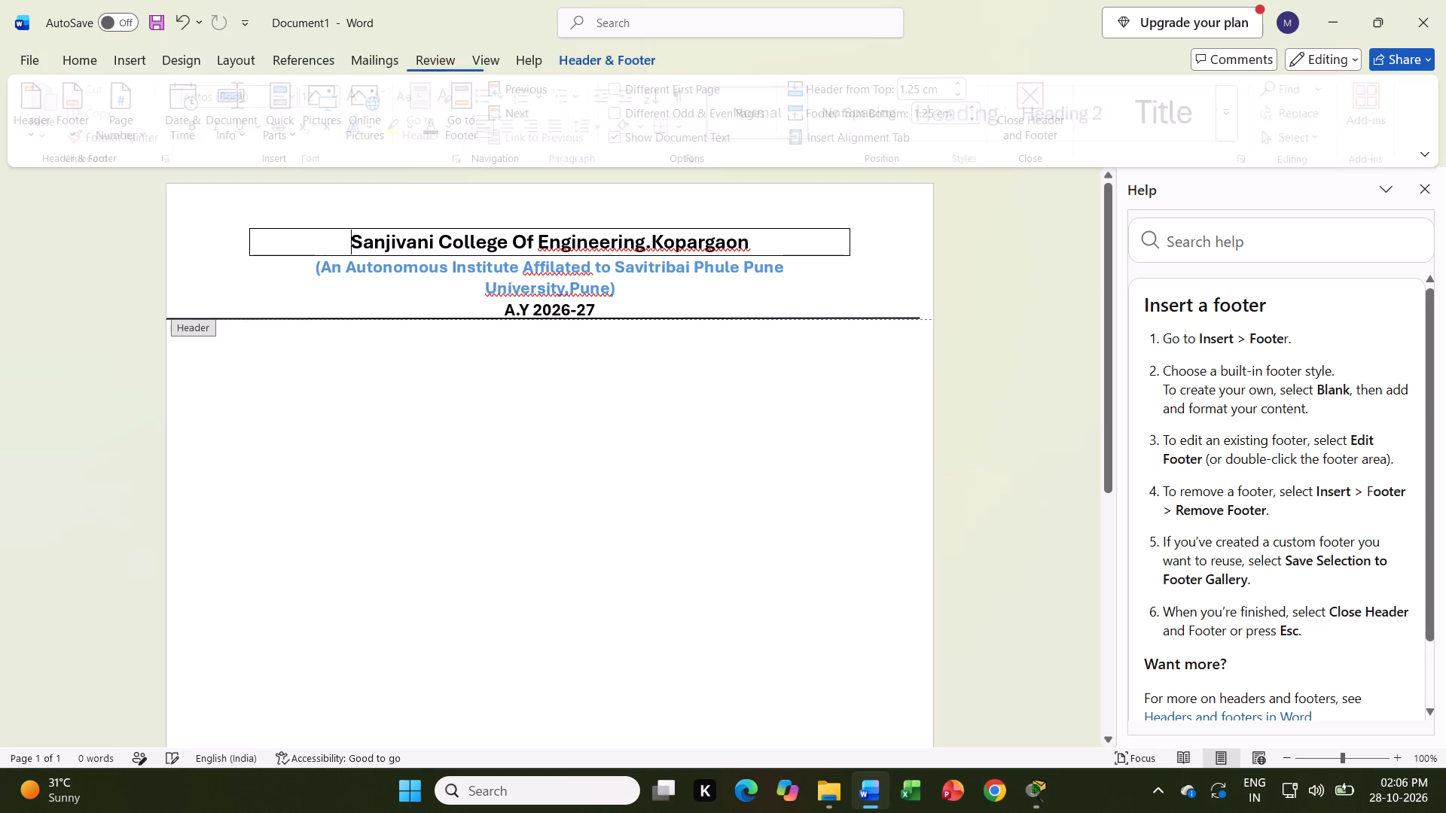
{"action": "left_click", "coordinate": [837, 252]}
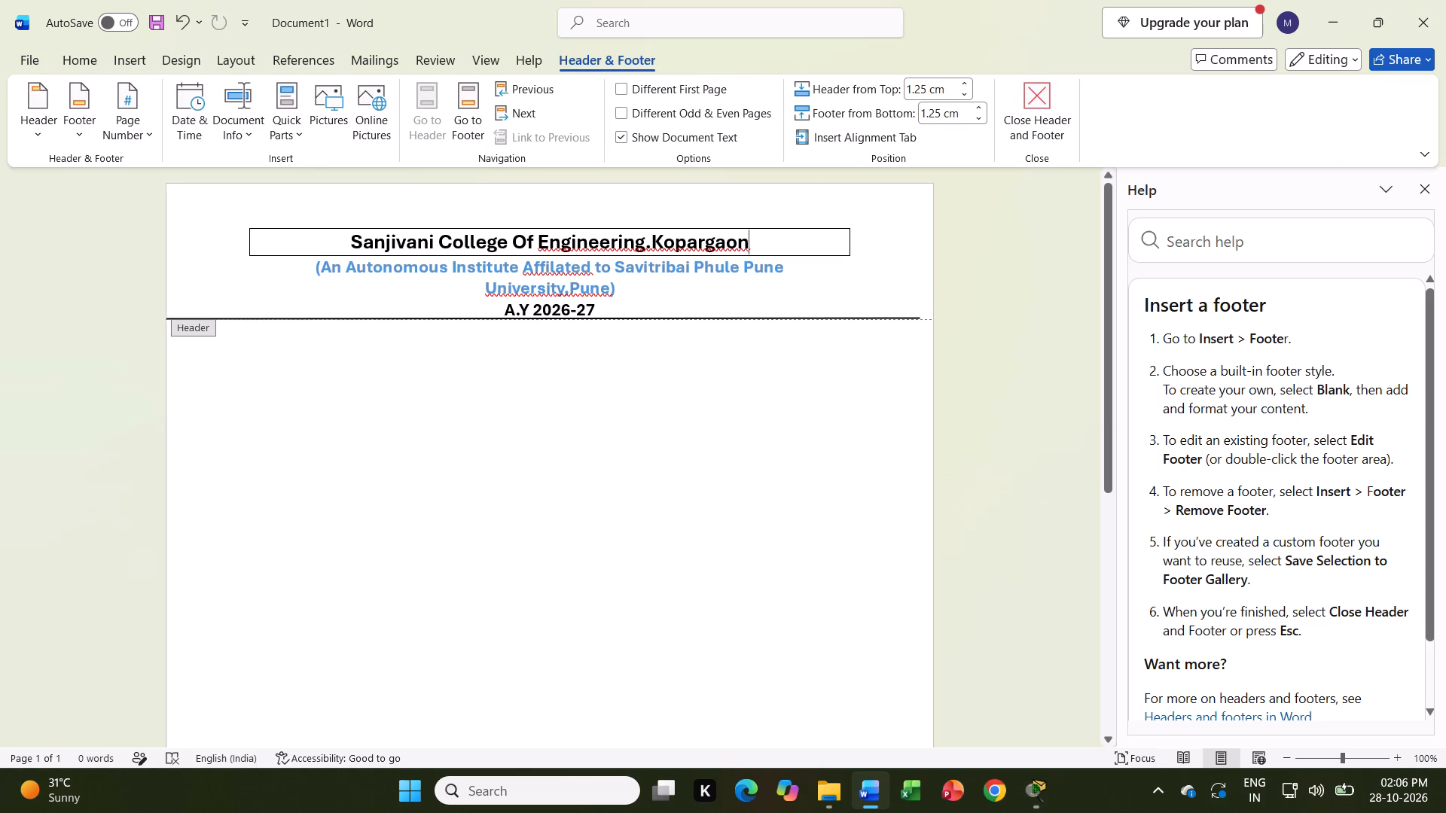
{"action": "left_click", "coordinate": [852, 251]}
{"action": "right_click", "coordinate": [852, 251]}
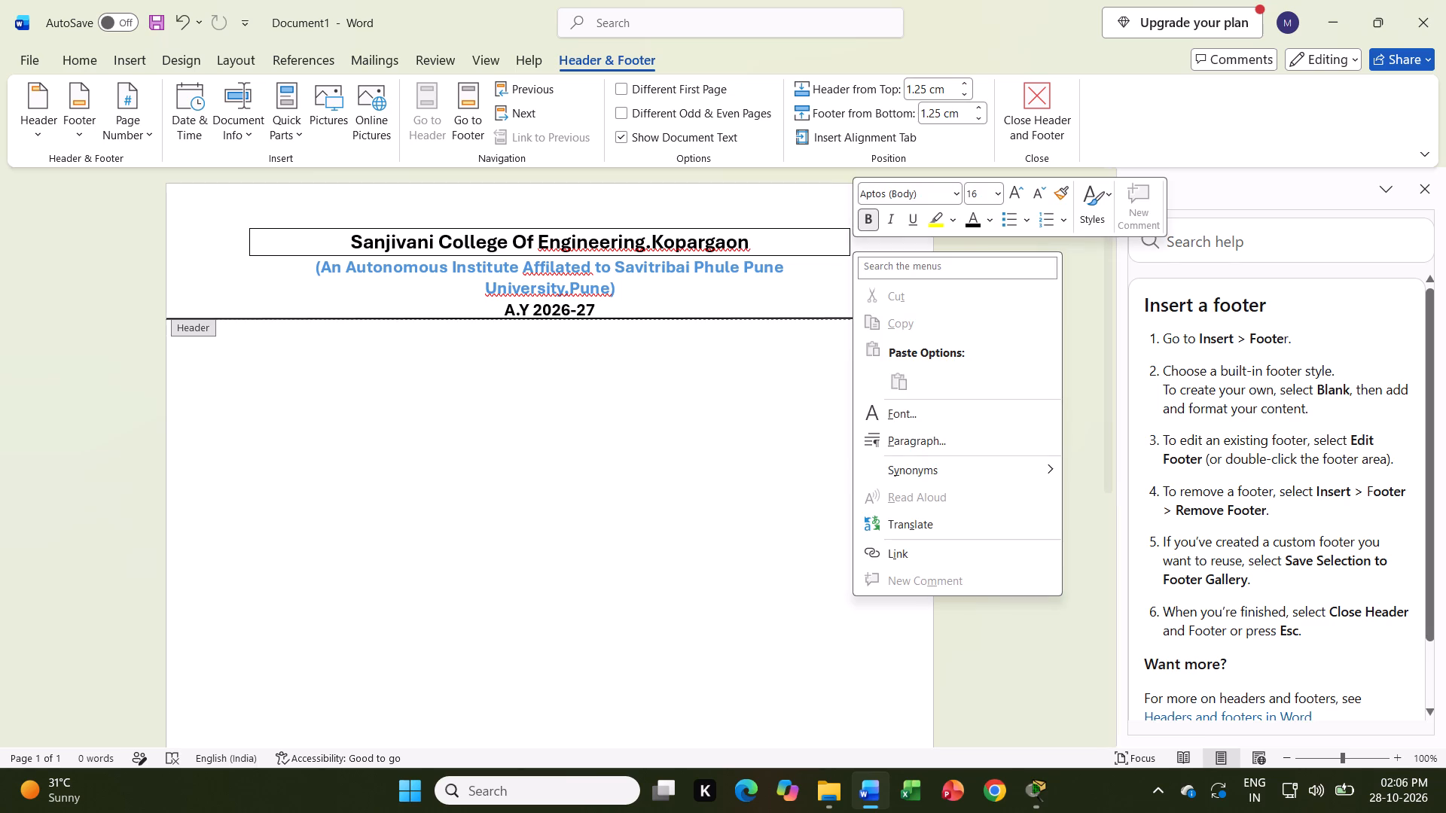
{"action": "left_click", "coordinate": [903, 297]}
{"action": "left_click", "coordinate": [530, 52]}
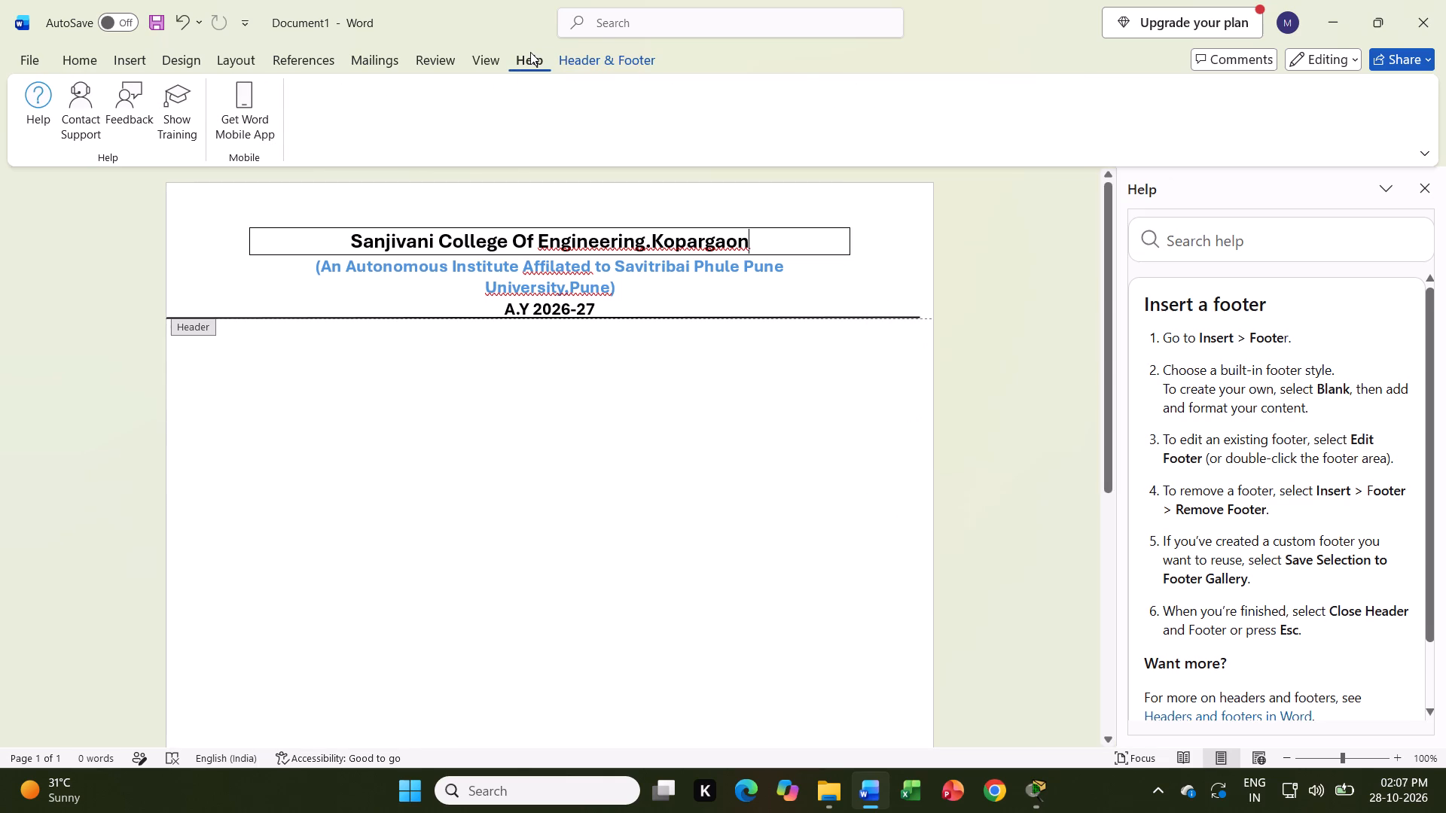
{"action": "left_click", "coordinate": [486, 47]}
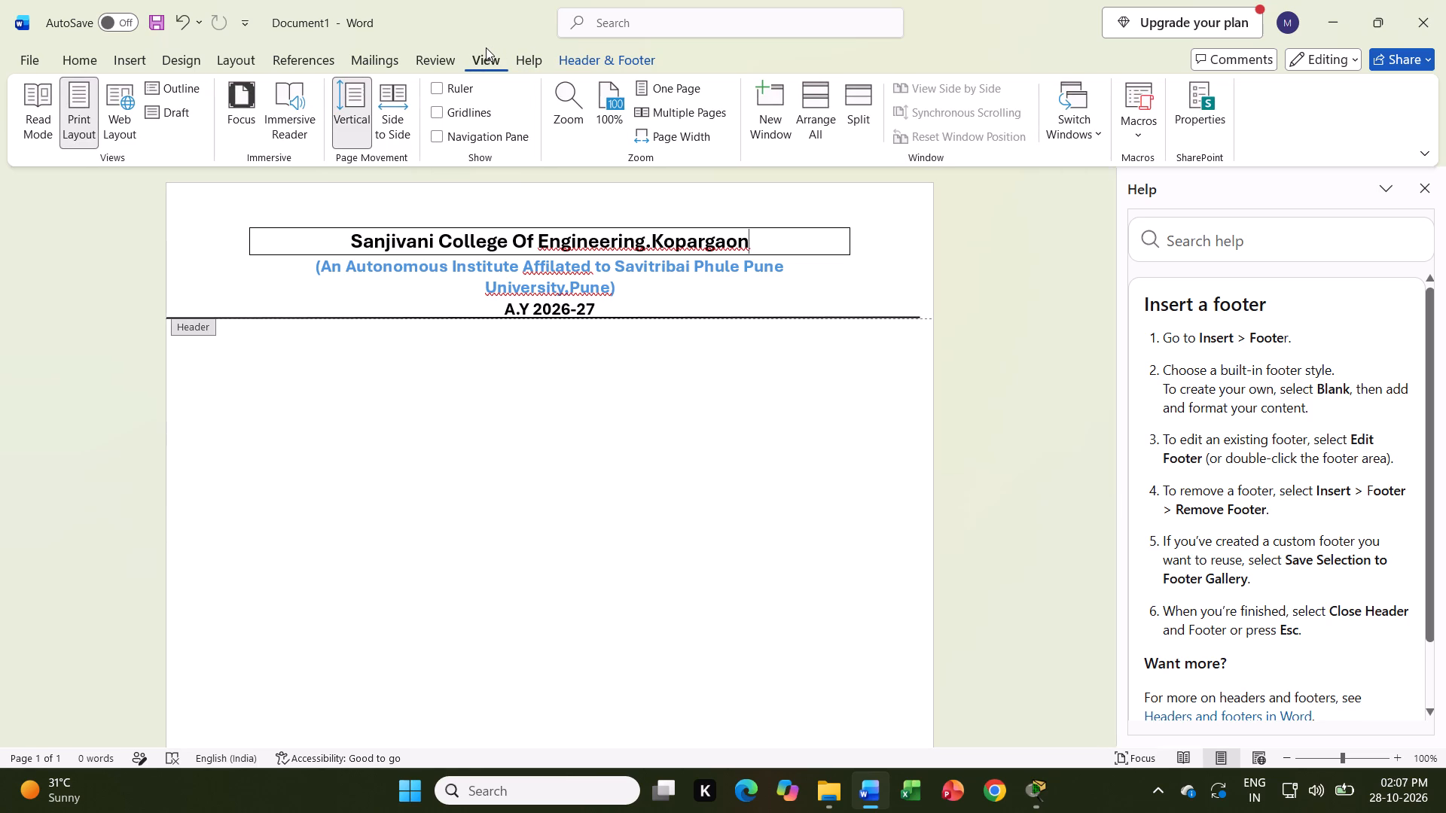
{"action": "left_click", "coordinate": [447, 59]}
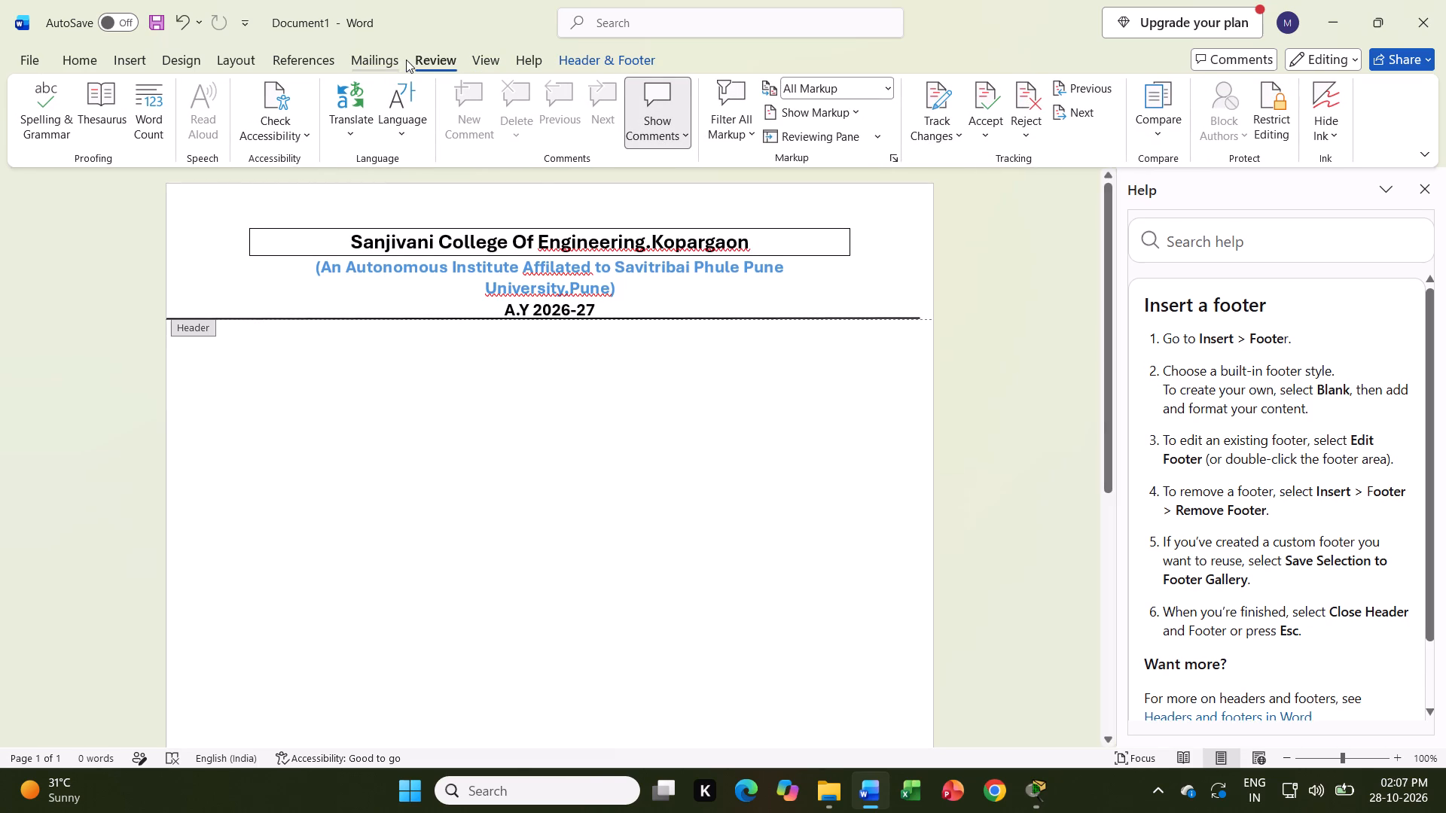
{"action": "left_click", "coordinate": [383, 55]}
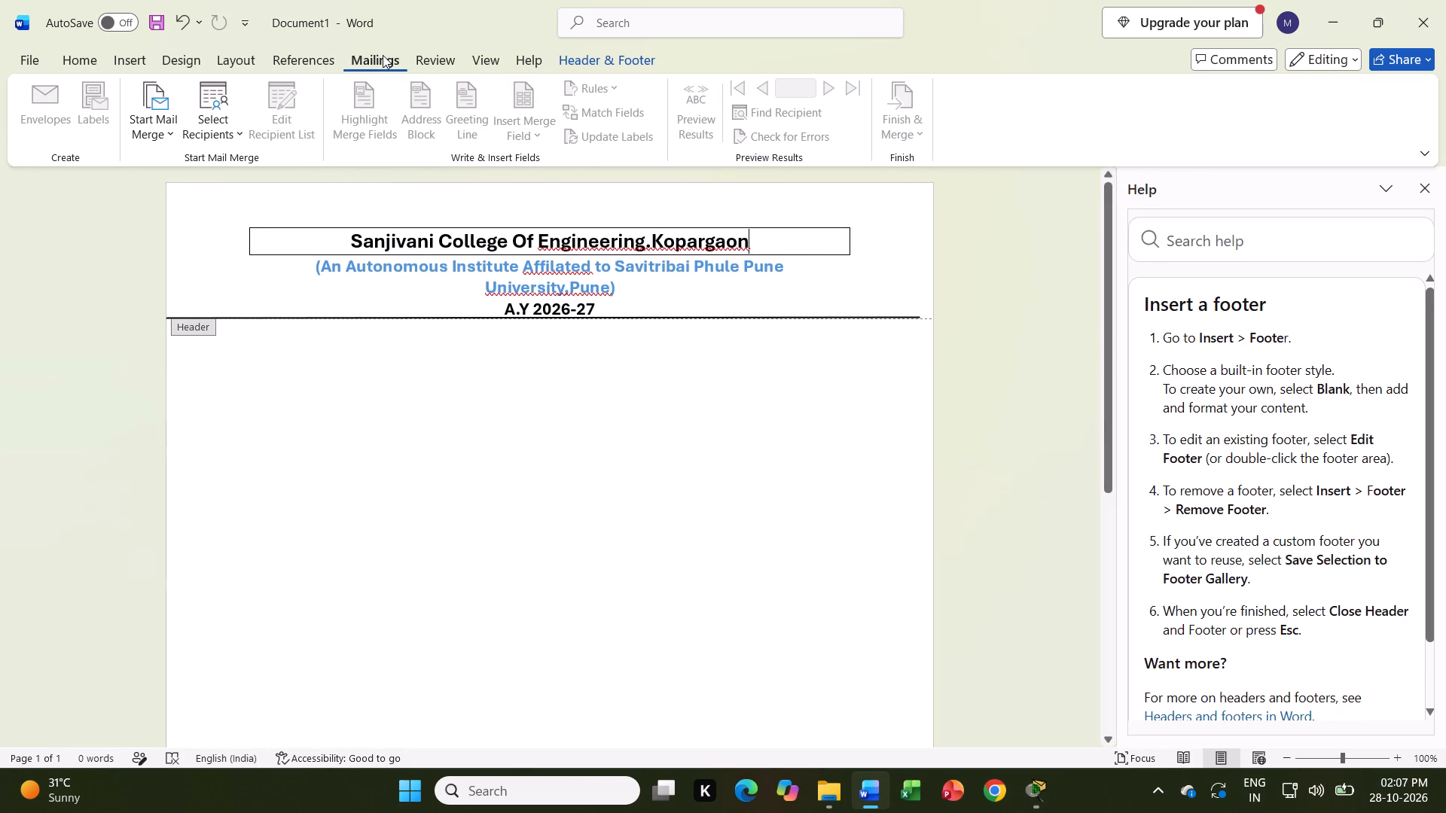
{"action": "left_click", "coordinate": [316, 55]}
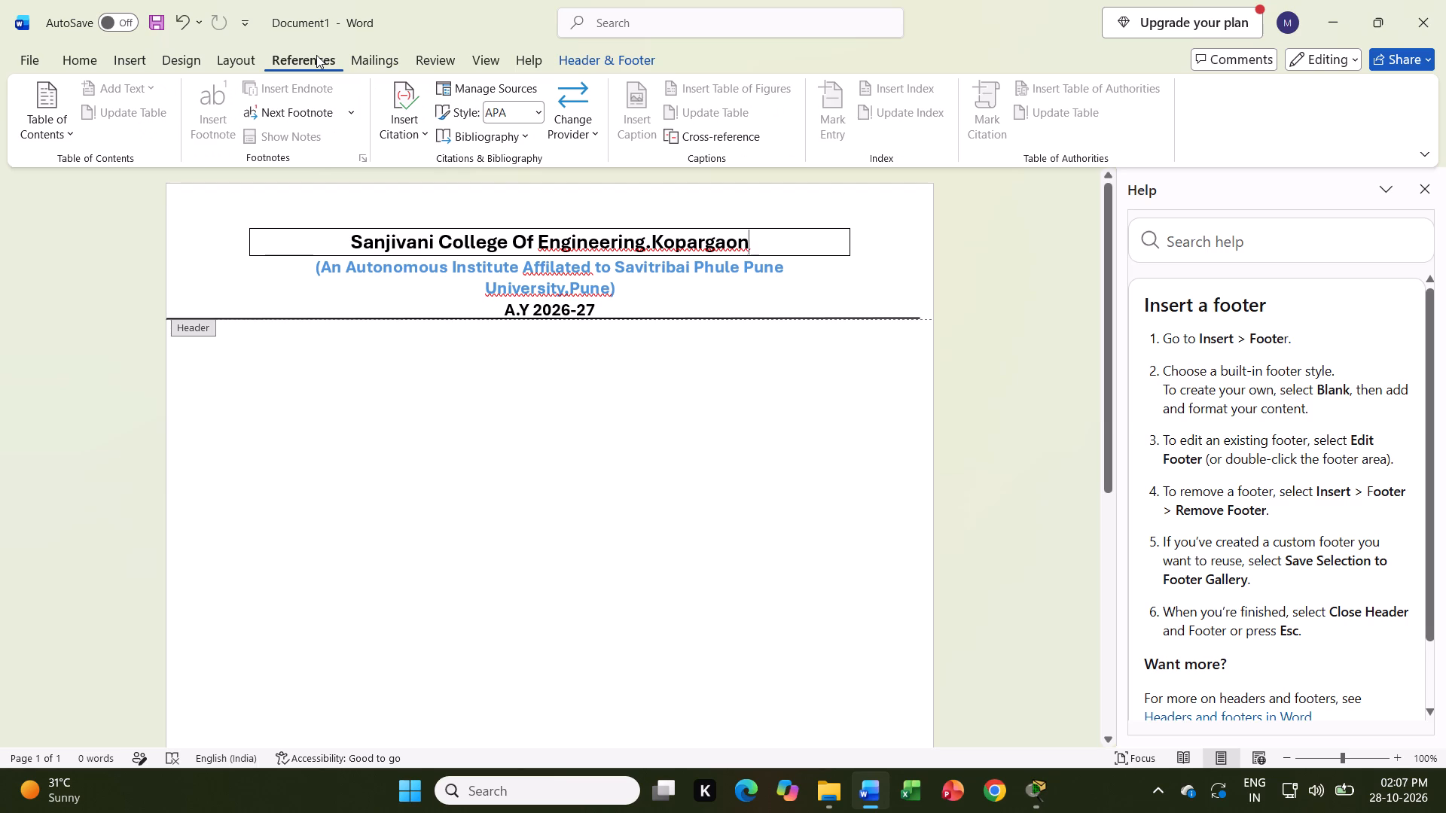
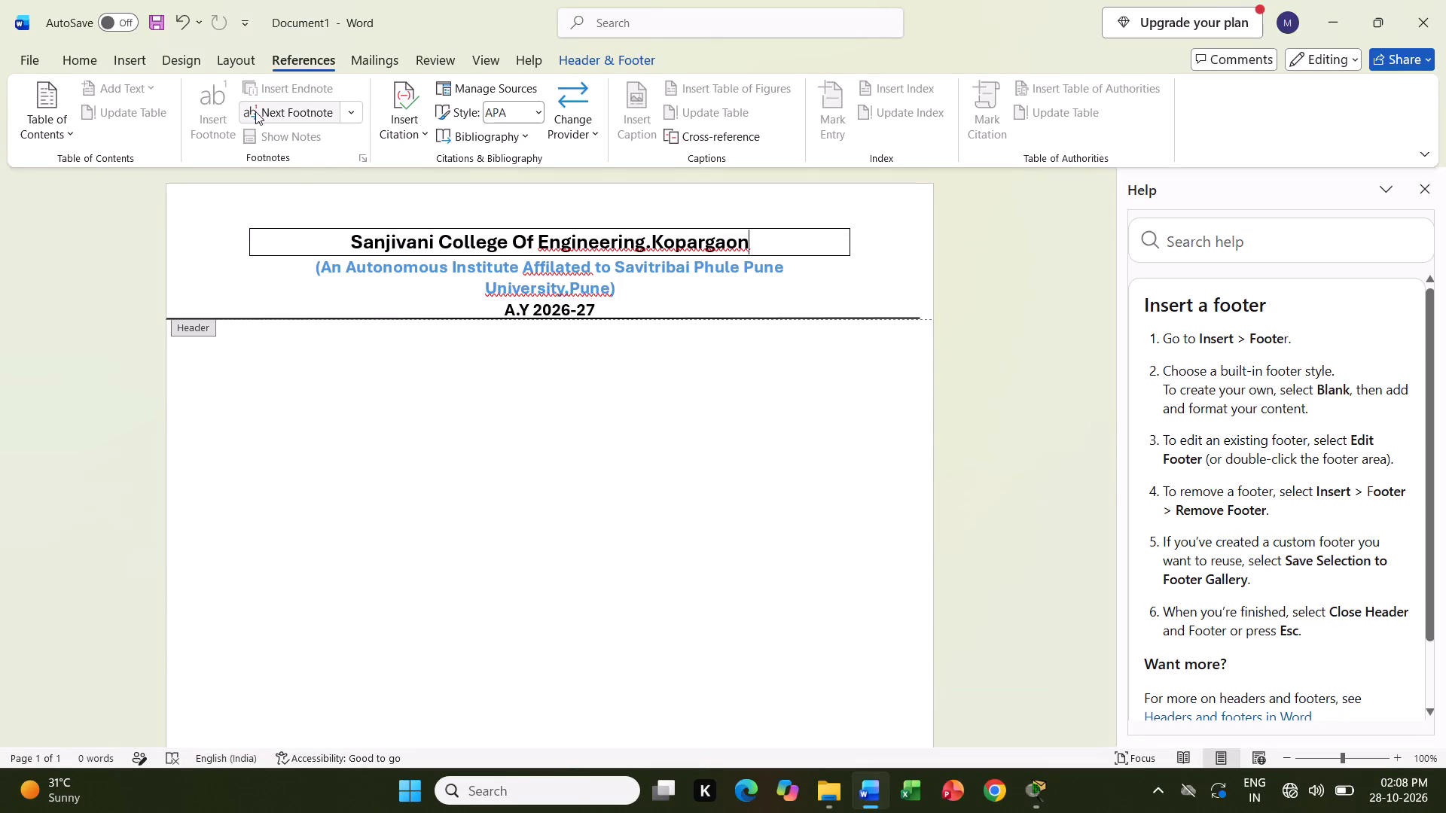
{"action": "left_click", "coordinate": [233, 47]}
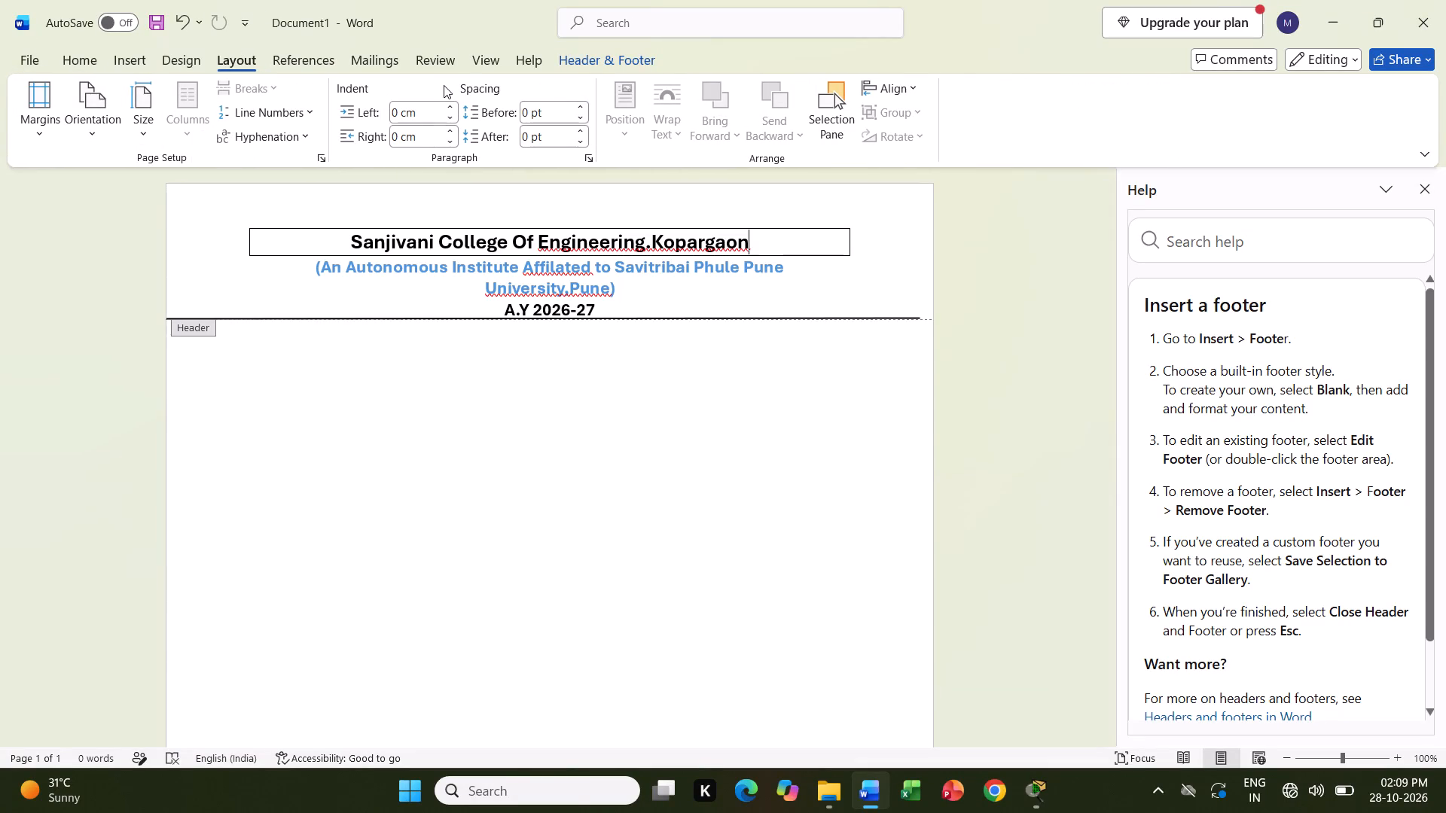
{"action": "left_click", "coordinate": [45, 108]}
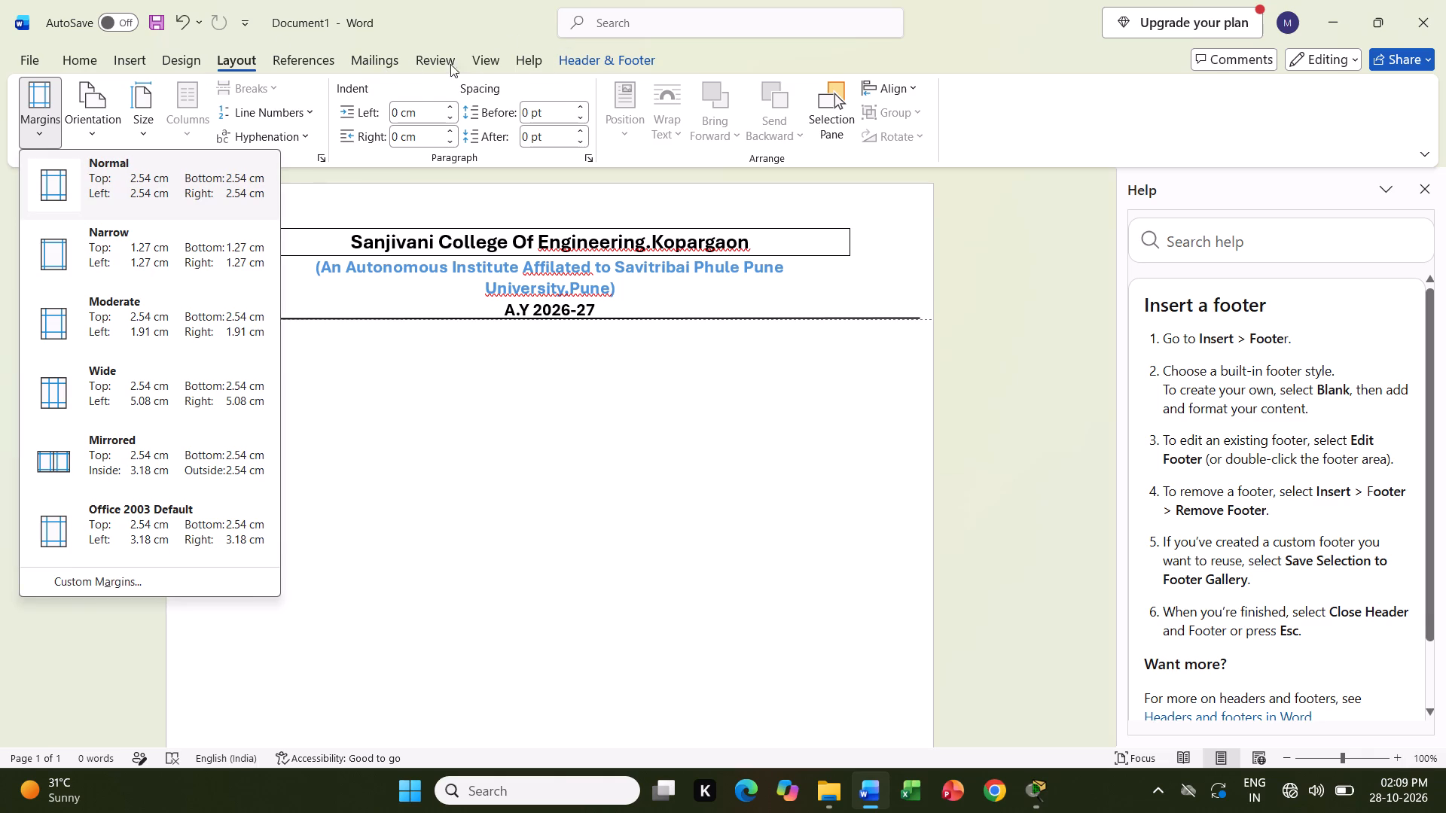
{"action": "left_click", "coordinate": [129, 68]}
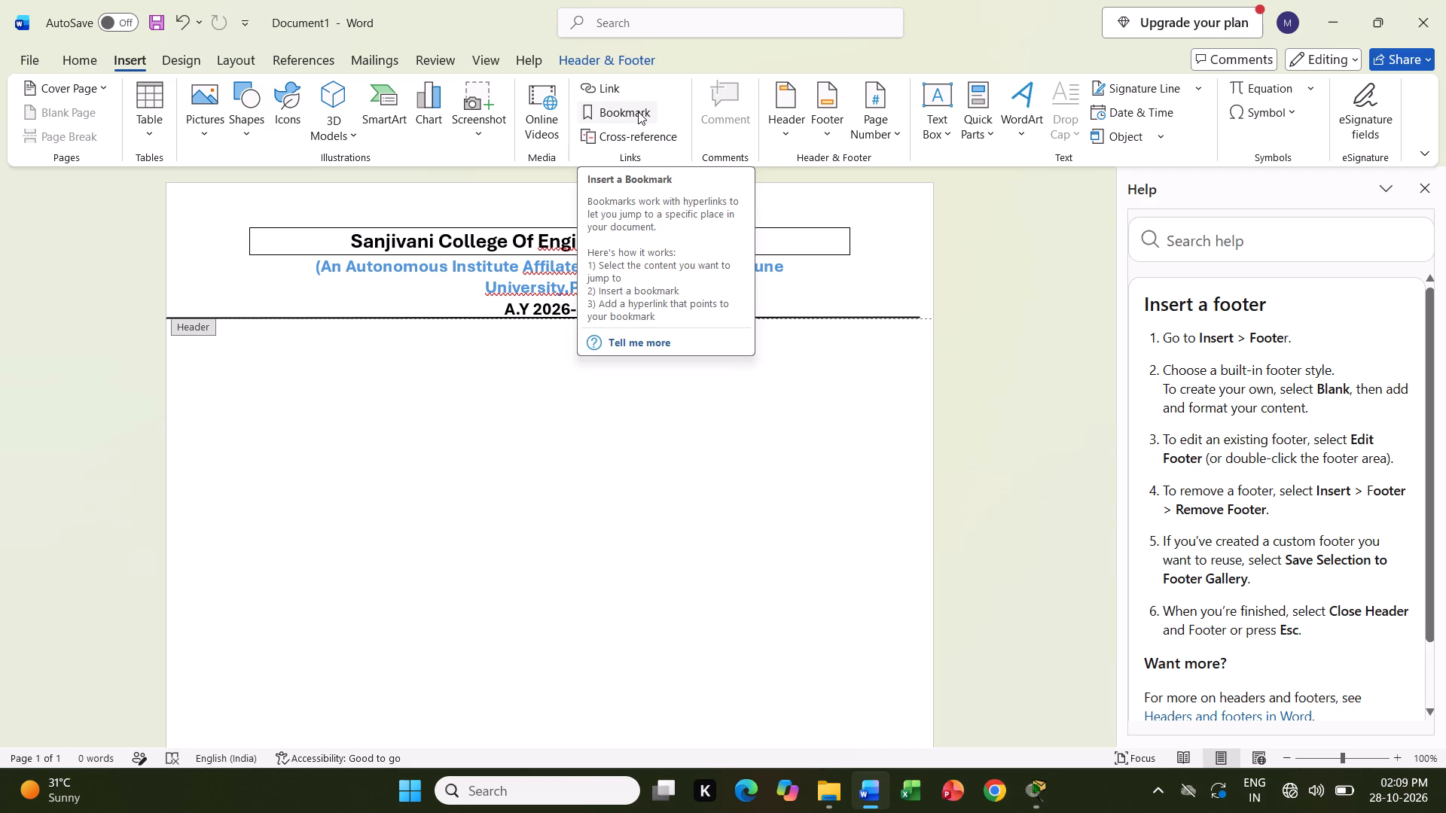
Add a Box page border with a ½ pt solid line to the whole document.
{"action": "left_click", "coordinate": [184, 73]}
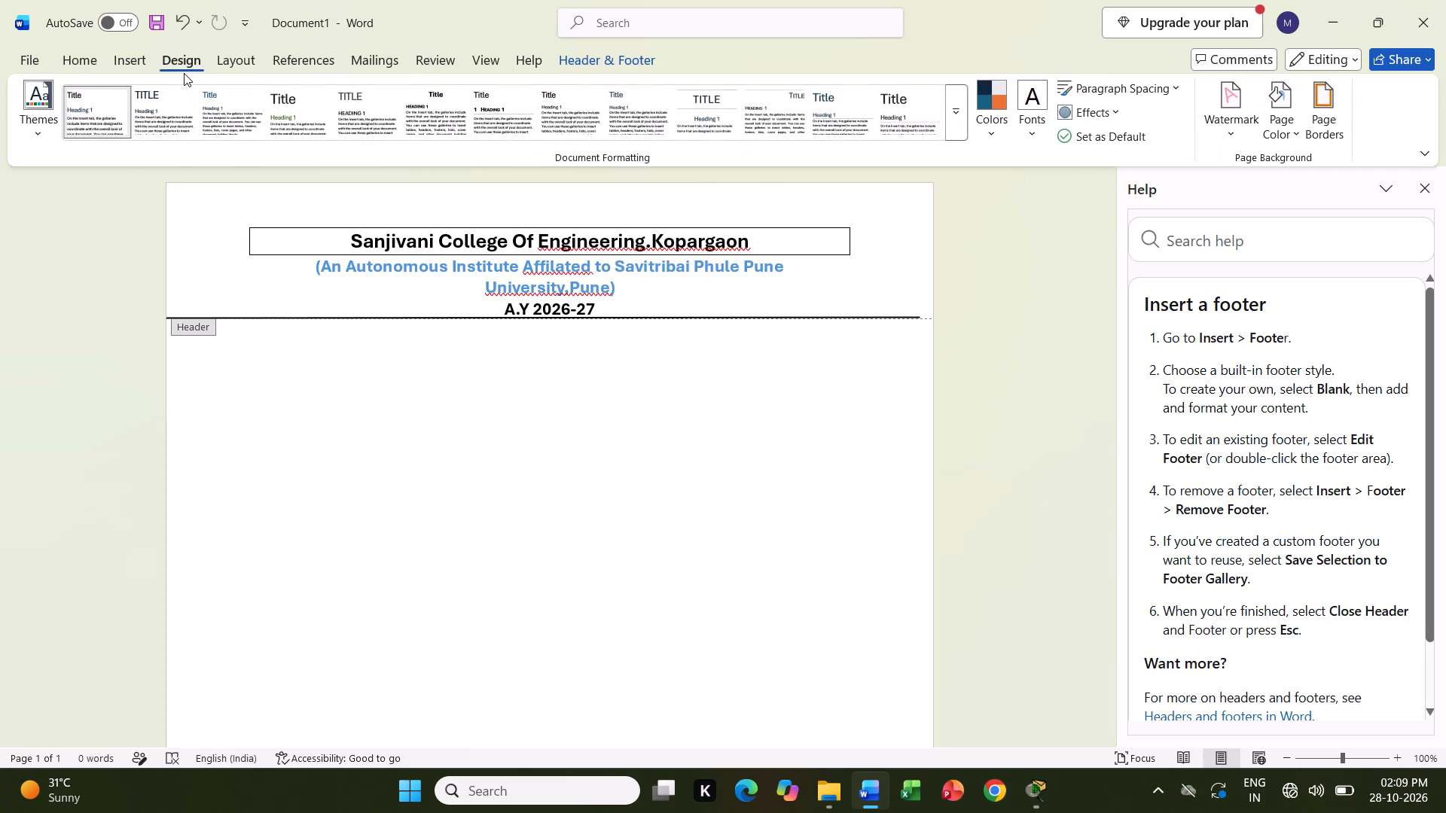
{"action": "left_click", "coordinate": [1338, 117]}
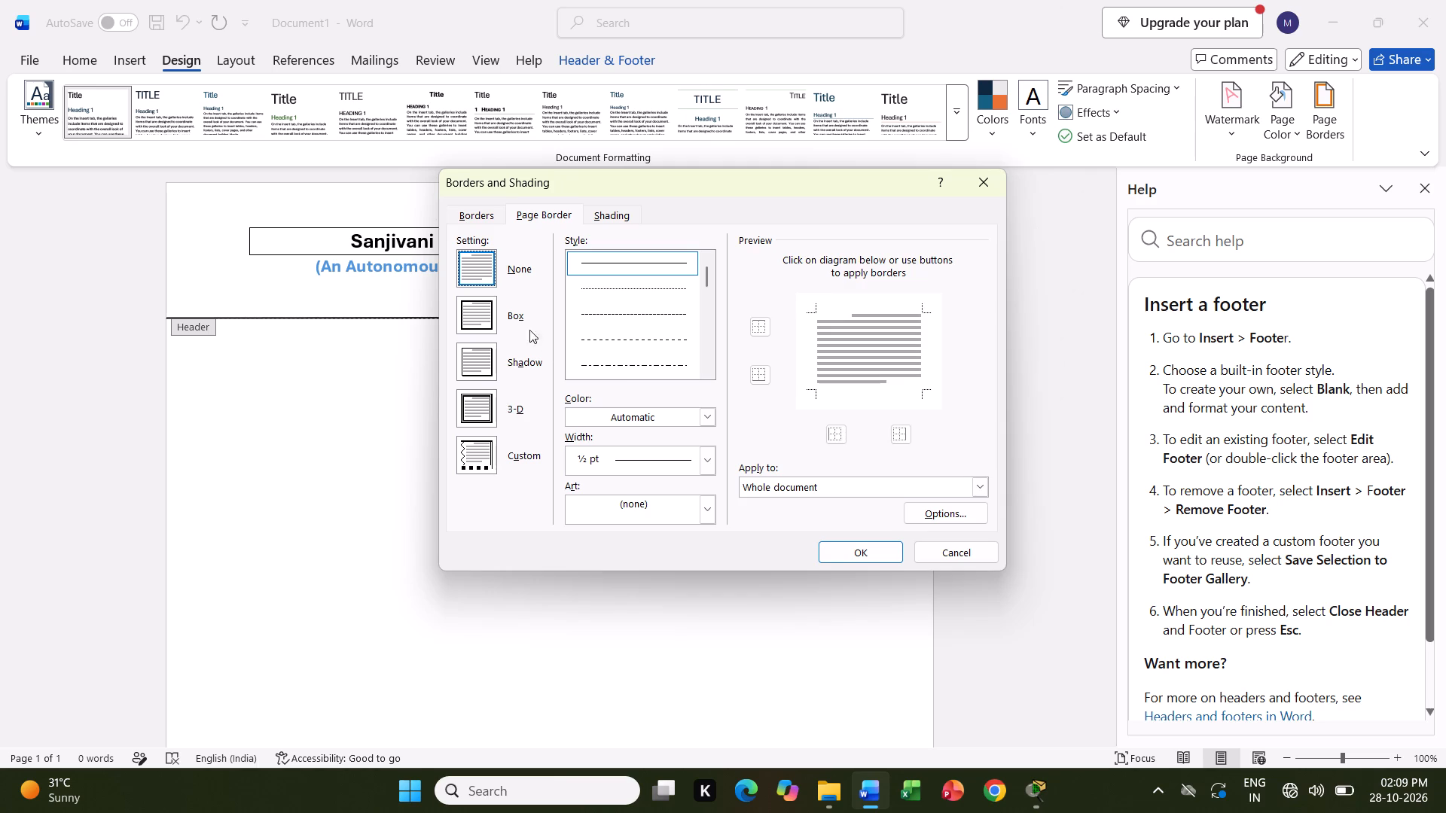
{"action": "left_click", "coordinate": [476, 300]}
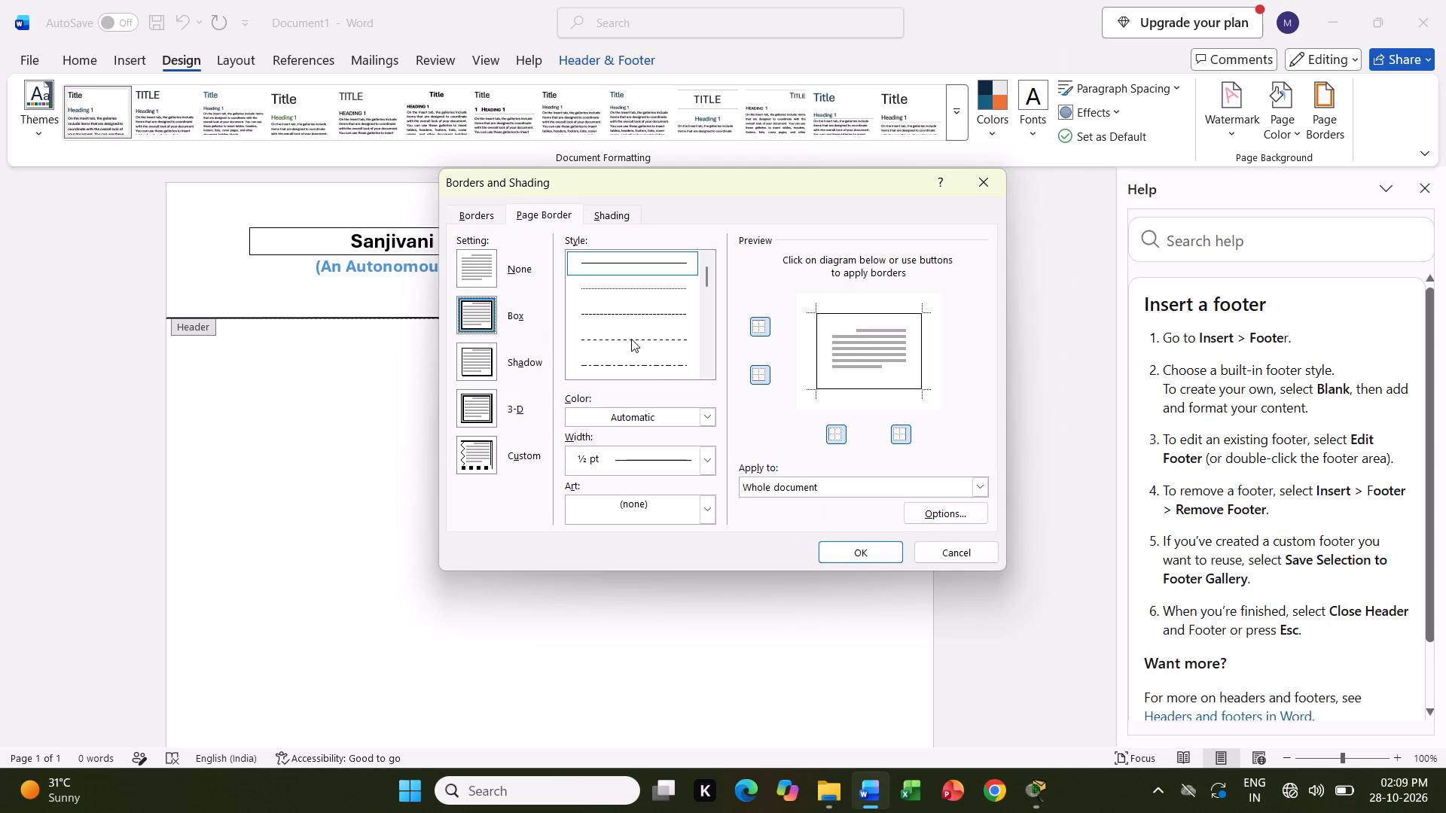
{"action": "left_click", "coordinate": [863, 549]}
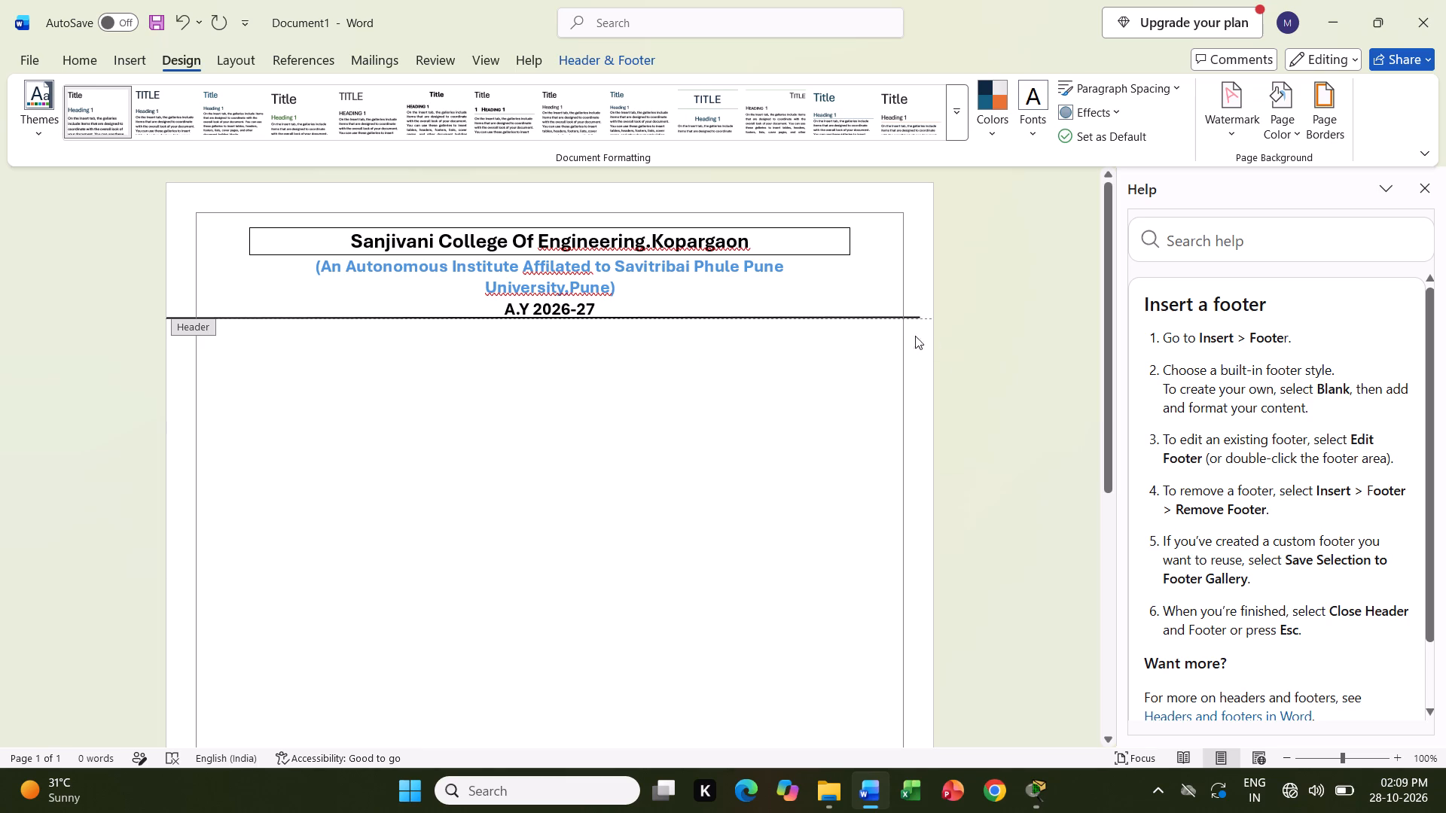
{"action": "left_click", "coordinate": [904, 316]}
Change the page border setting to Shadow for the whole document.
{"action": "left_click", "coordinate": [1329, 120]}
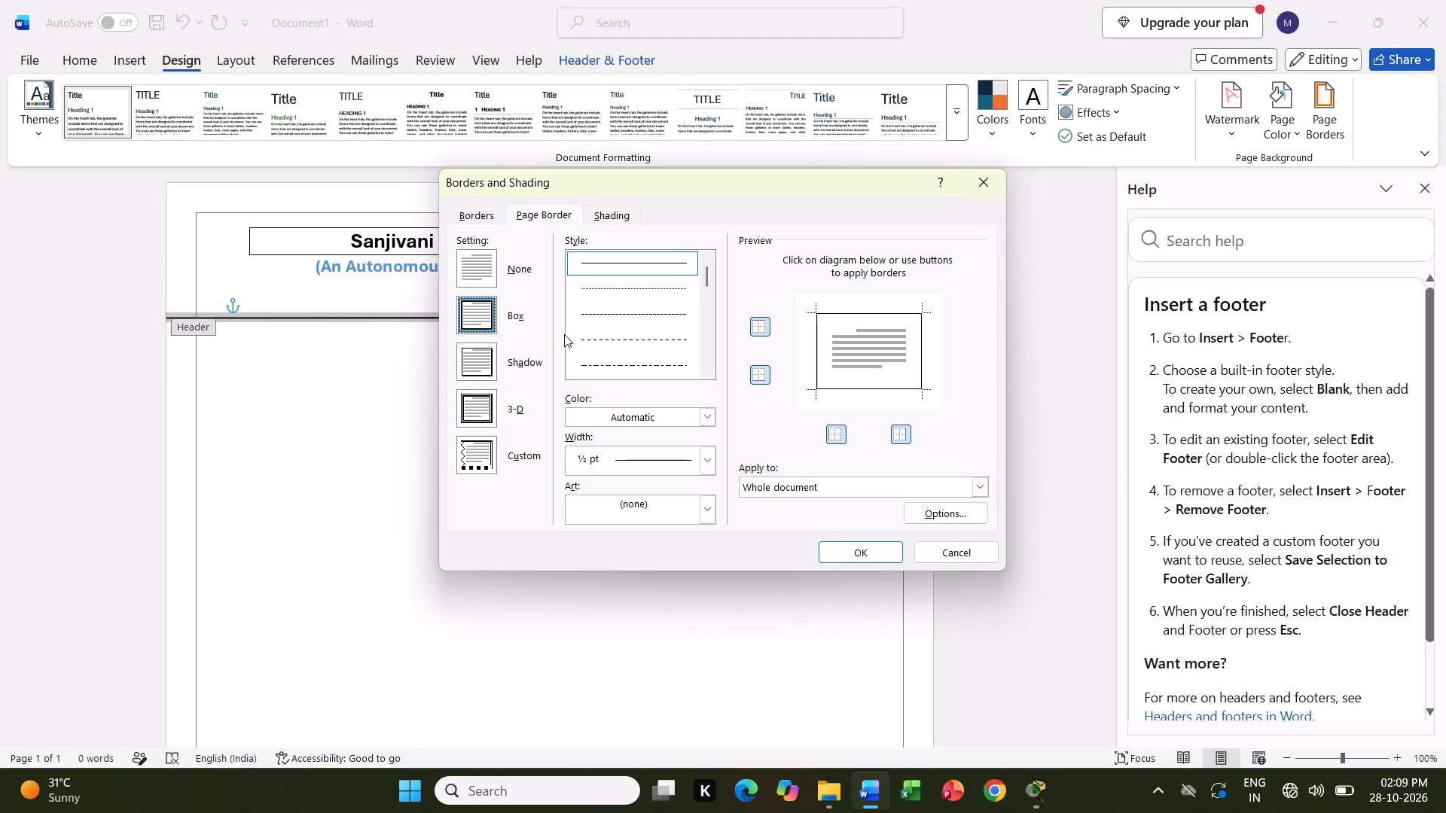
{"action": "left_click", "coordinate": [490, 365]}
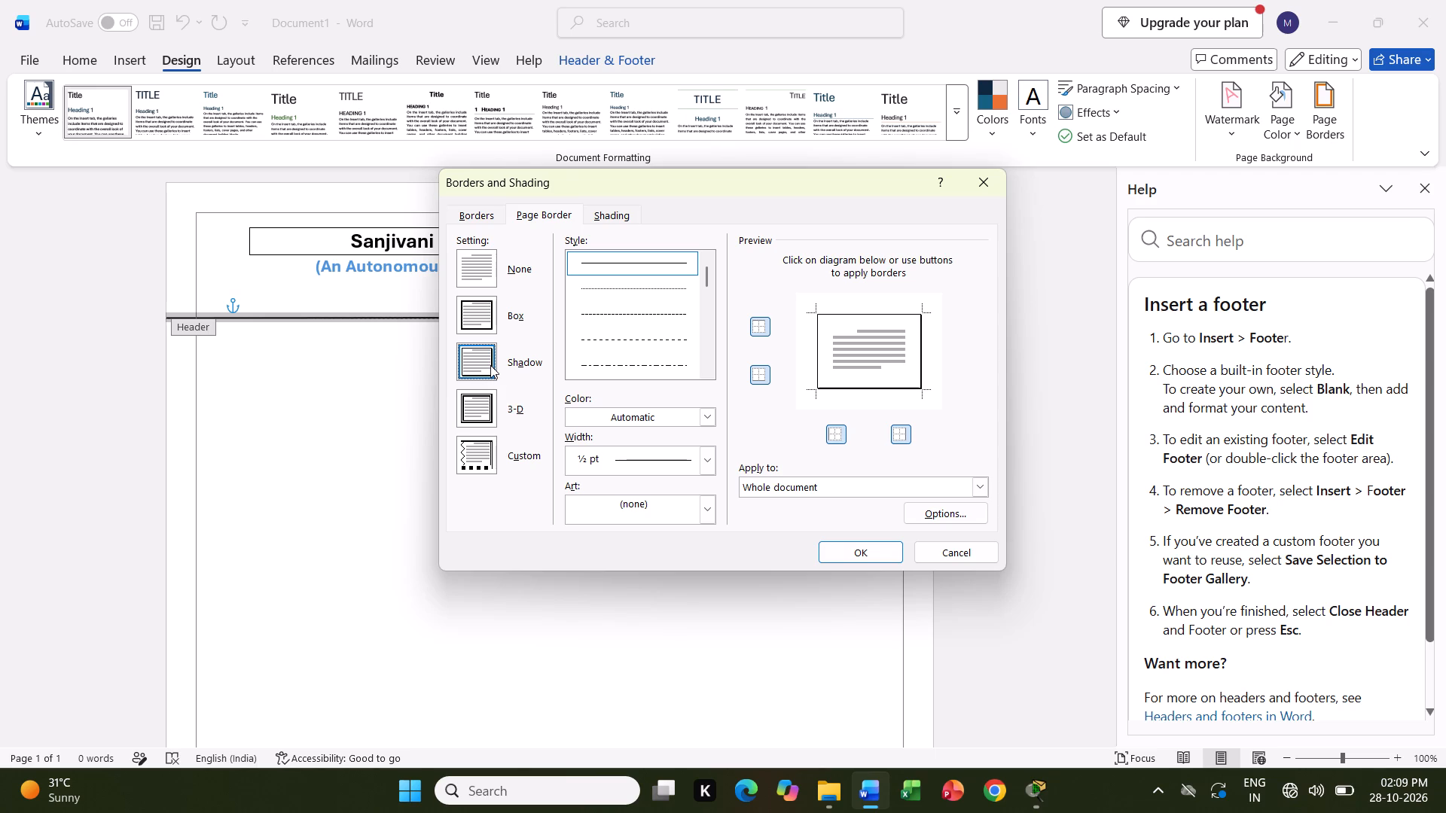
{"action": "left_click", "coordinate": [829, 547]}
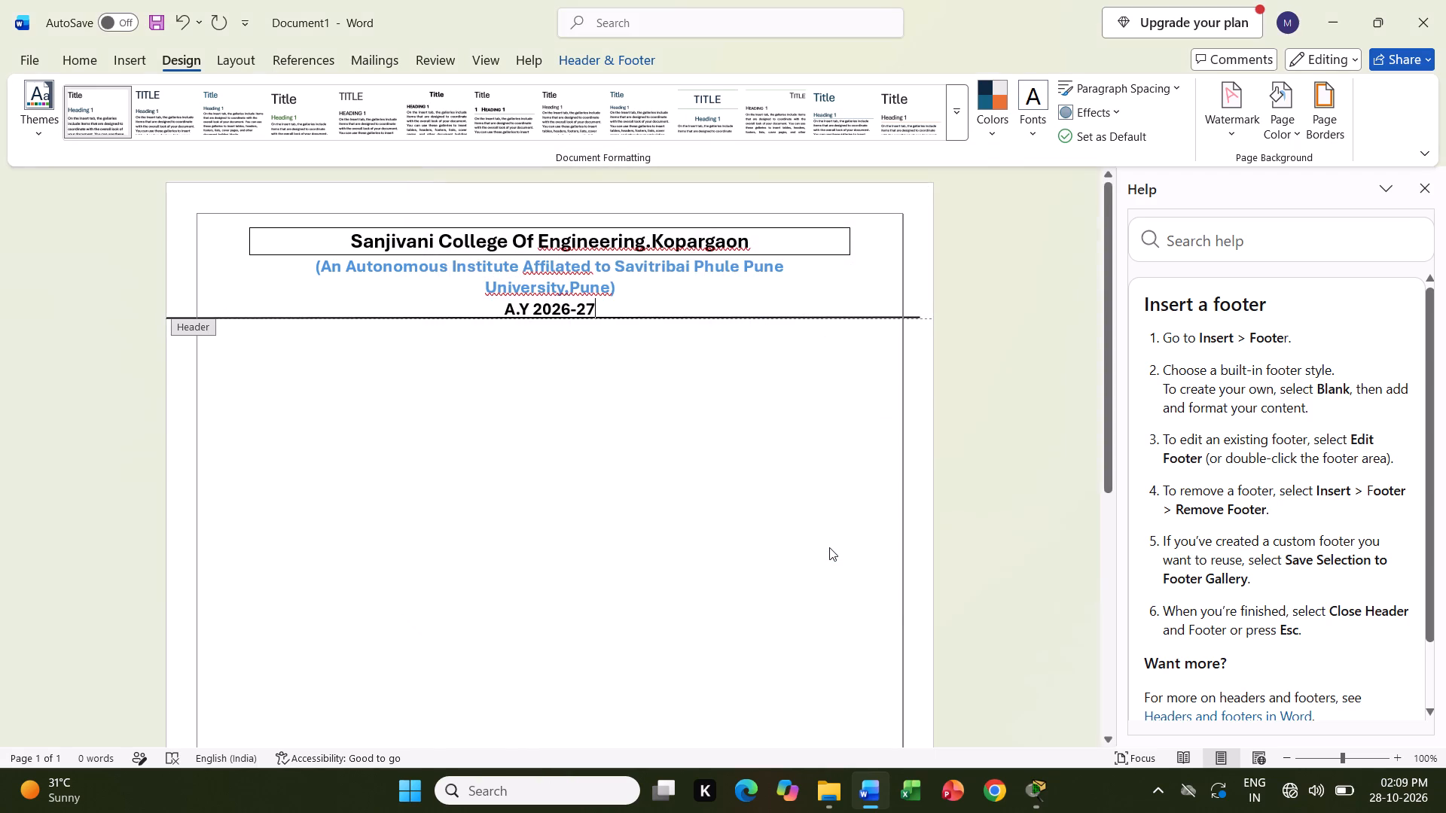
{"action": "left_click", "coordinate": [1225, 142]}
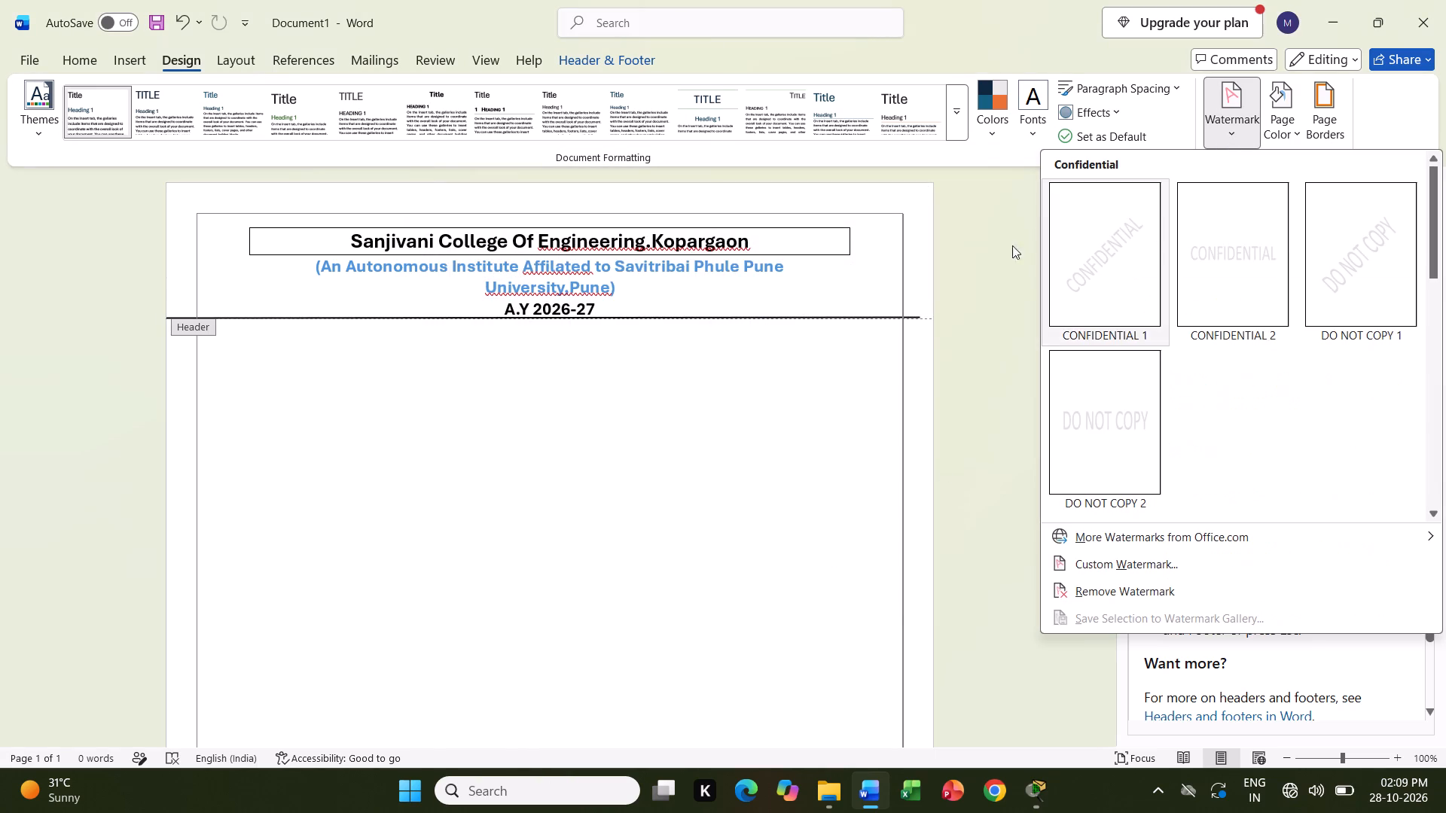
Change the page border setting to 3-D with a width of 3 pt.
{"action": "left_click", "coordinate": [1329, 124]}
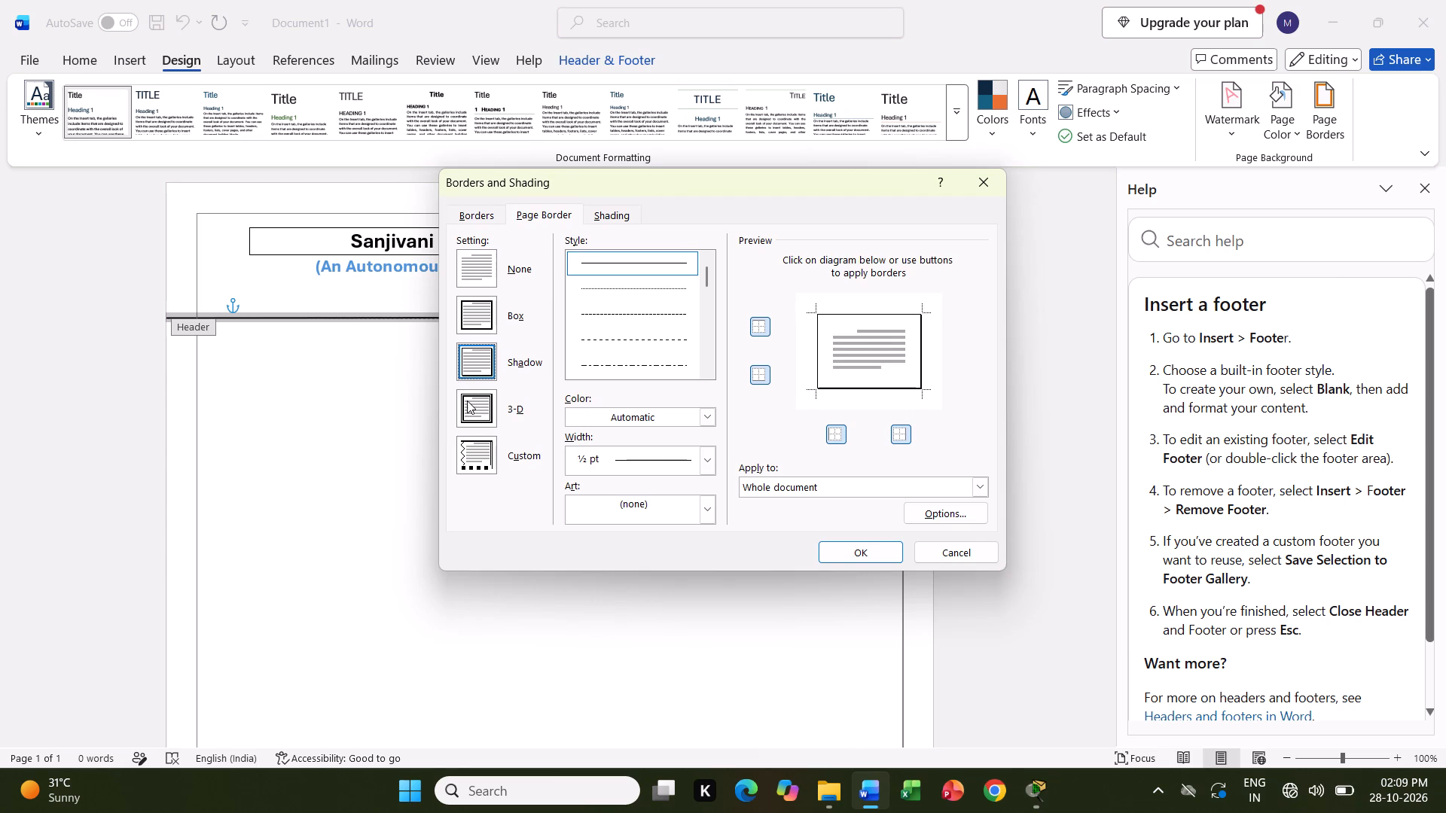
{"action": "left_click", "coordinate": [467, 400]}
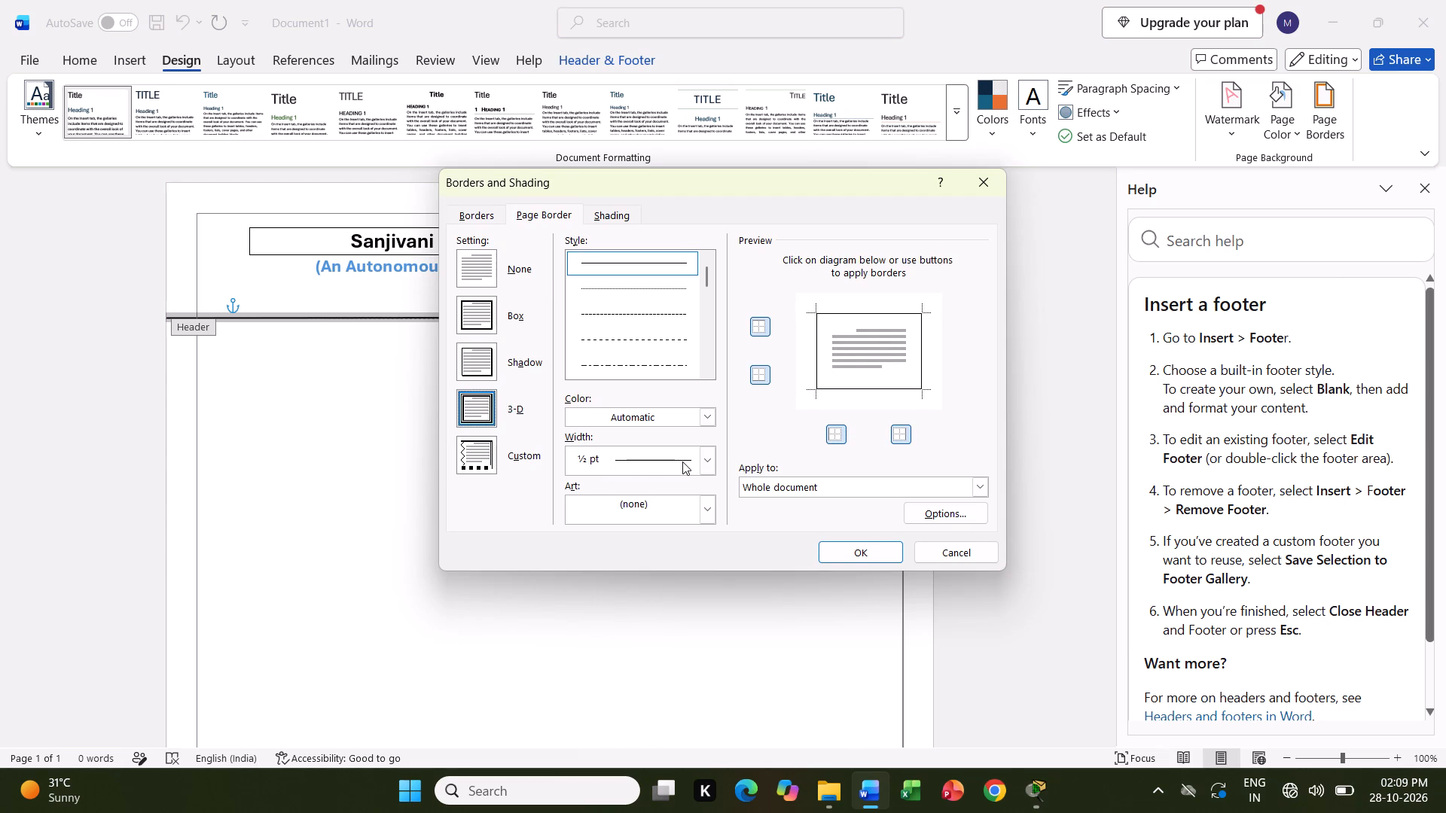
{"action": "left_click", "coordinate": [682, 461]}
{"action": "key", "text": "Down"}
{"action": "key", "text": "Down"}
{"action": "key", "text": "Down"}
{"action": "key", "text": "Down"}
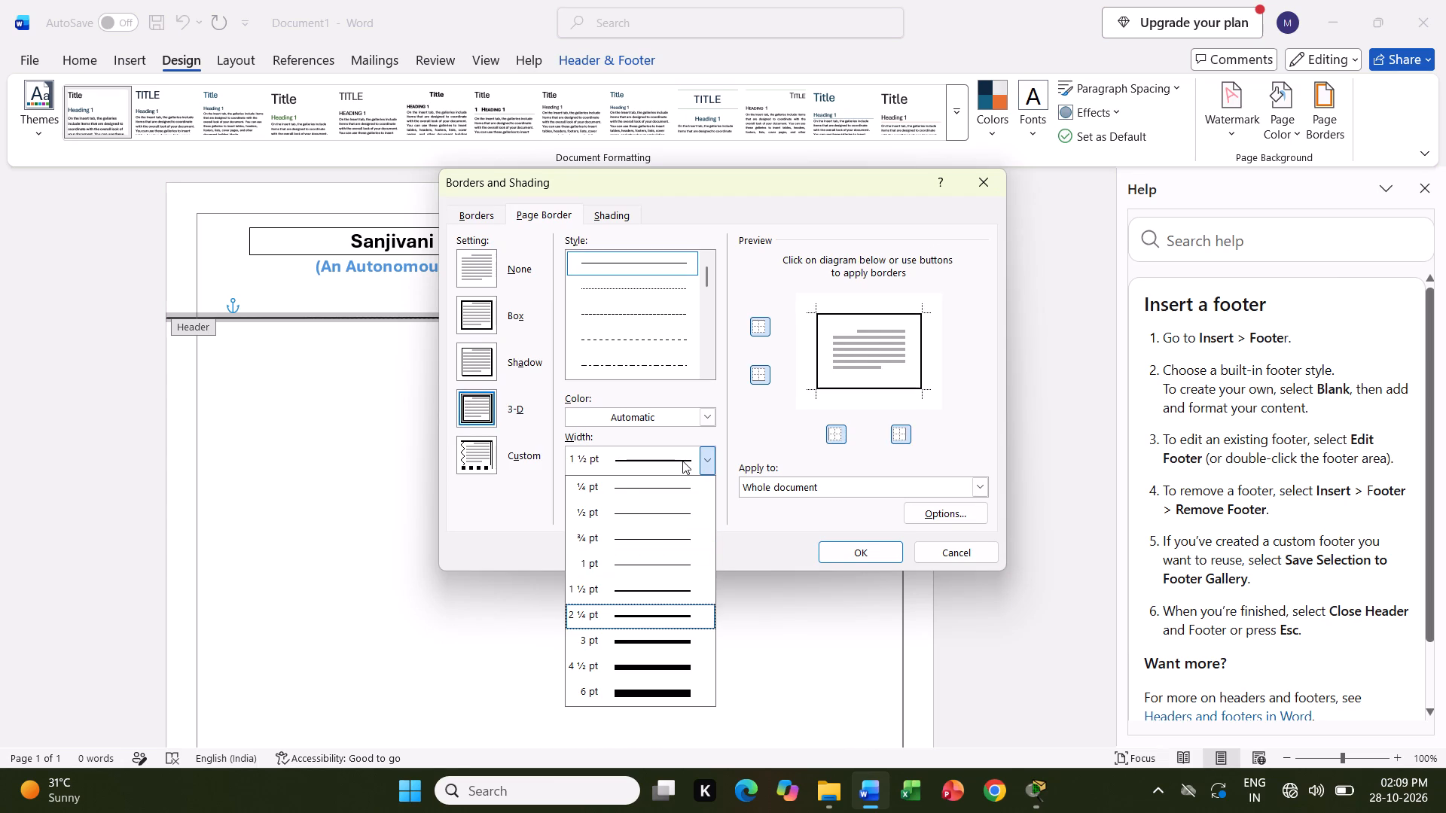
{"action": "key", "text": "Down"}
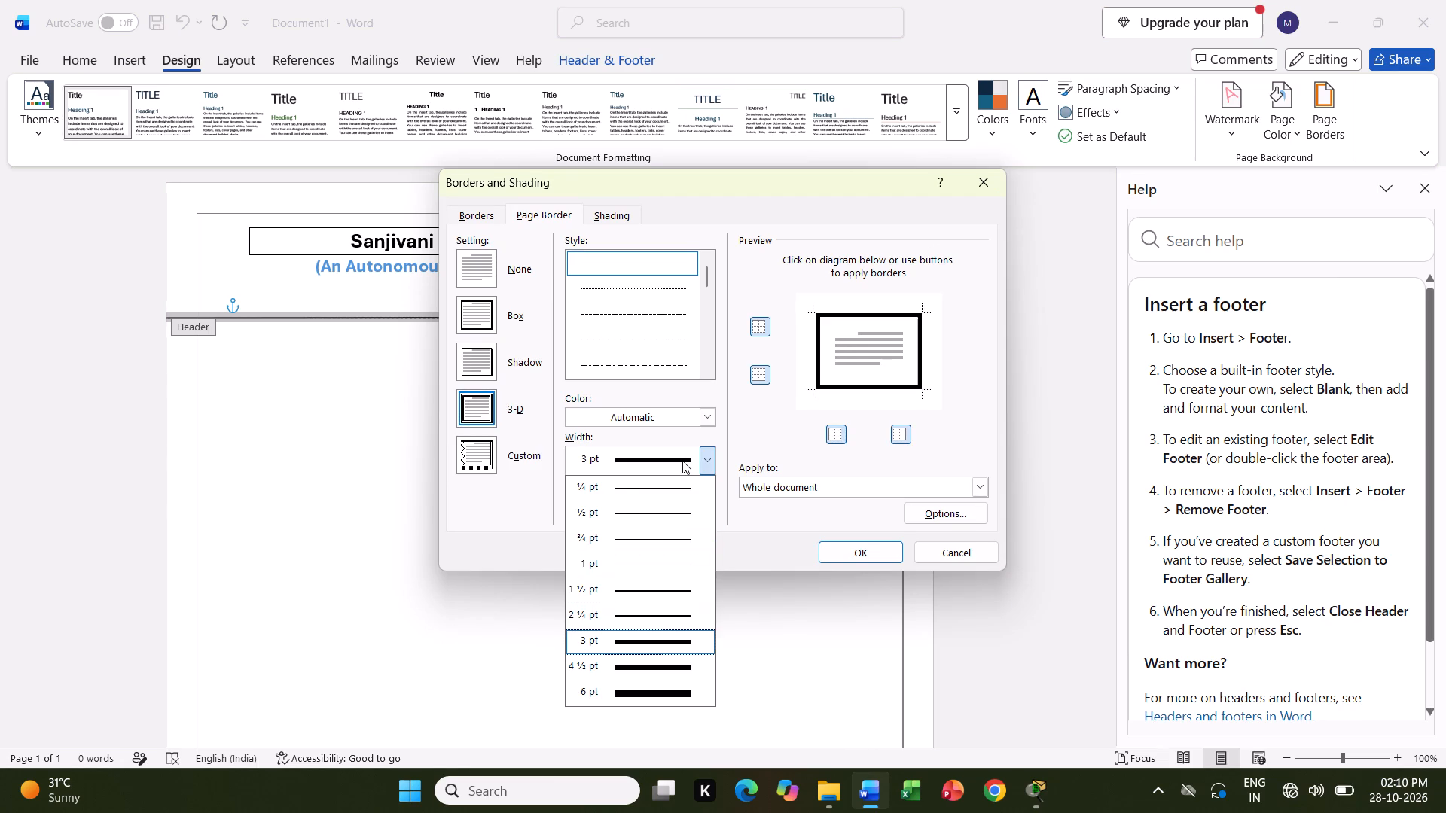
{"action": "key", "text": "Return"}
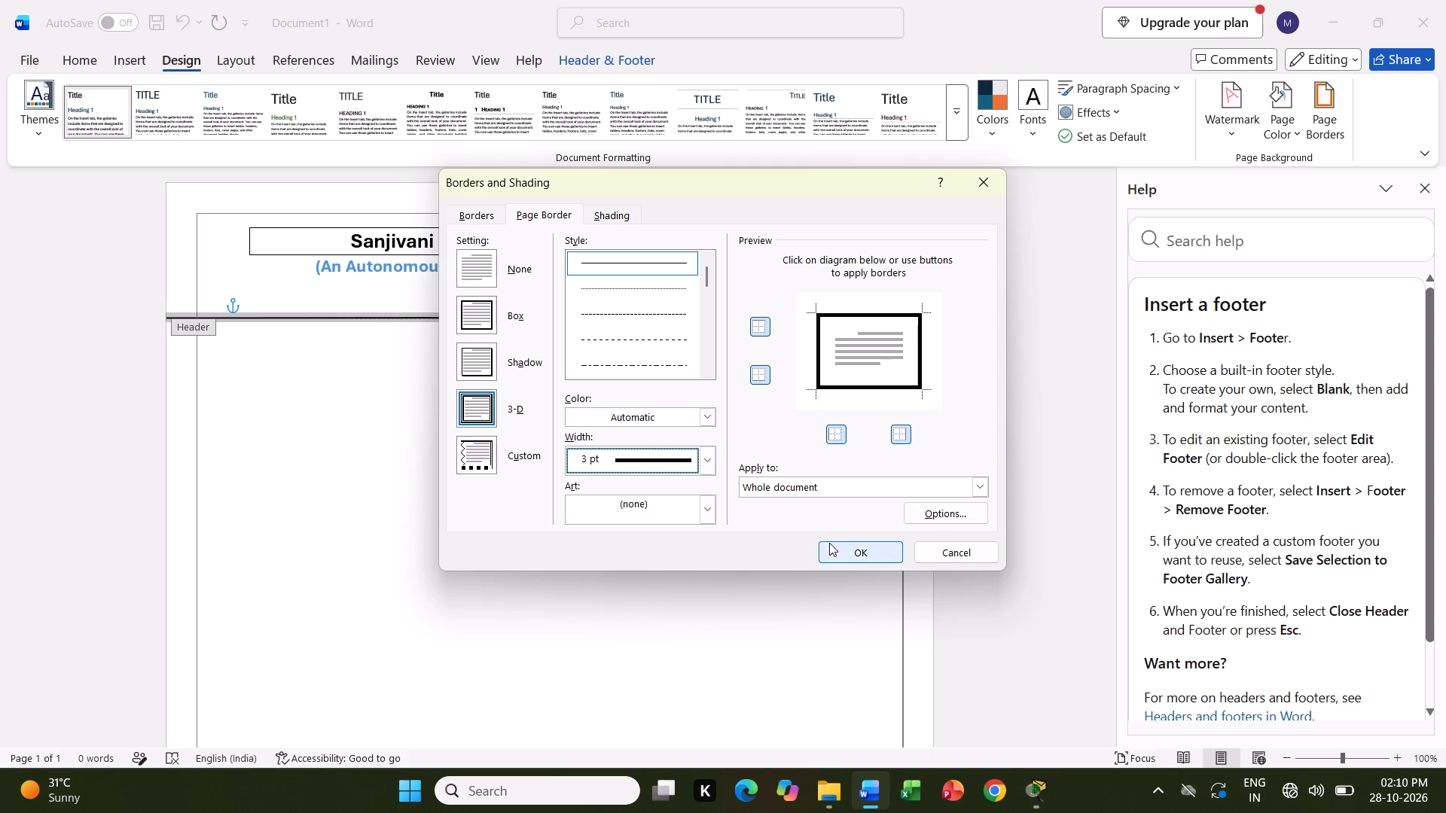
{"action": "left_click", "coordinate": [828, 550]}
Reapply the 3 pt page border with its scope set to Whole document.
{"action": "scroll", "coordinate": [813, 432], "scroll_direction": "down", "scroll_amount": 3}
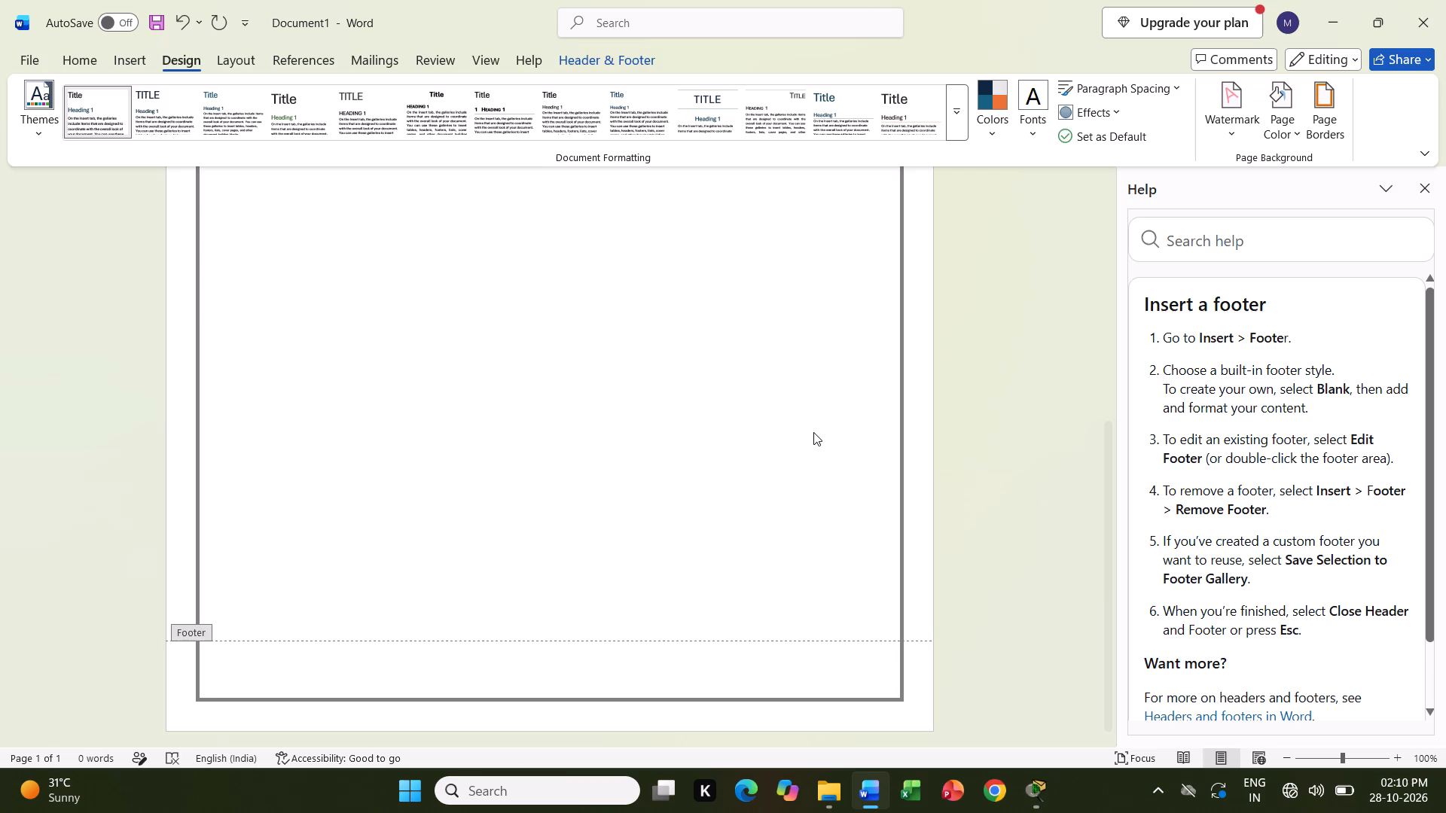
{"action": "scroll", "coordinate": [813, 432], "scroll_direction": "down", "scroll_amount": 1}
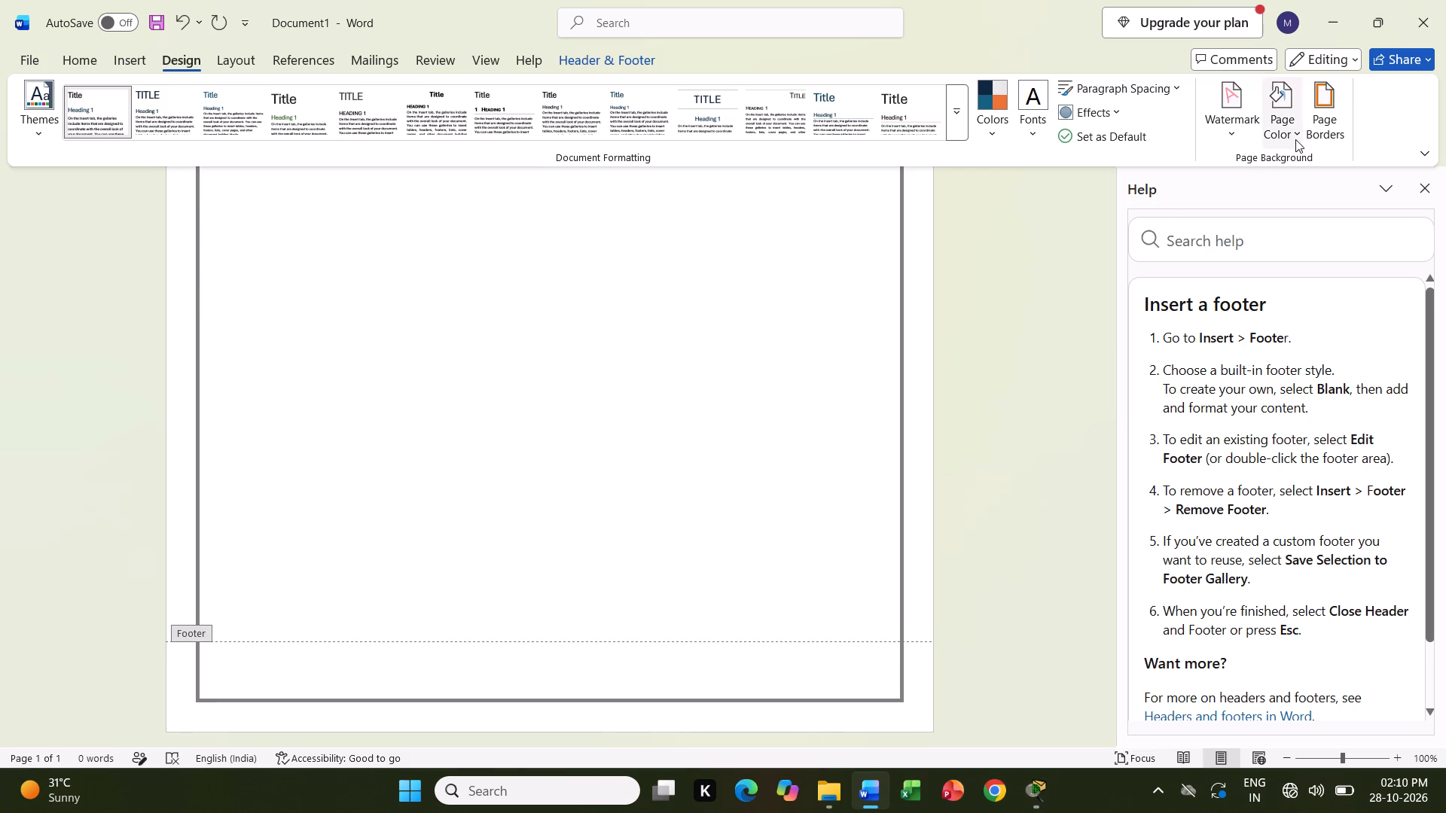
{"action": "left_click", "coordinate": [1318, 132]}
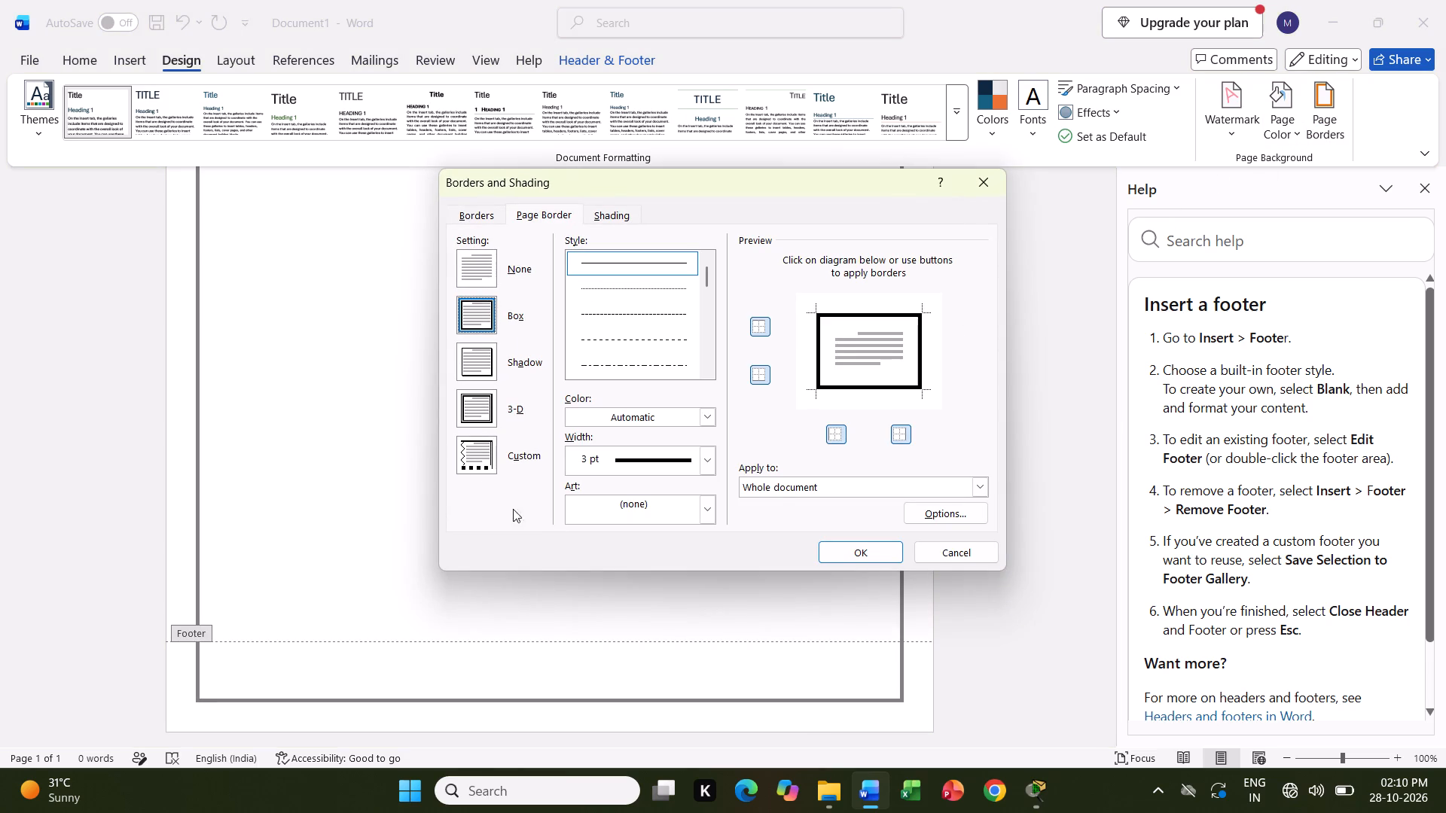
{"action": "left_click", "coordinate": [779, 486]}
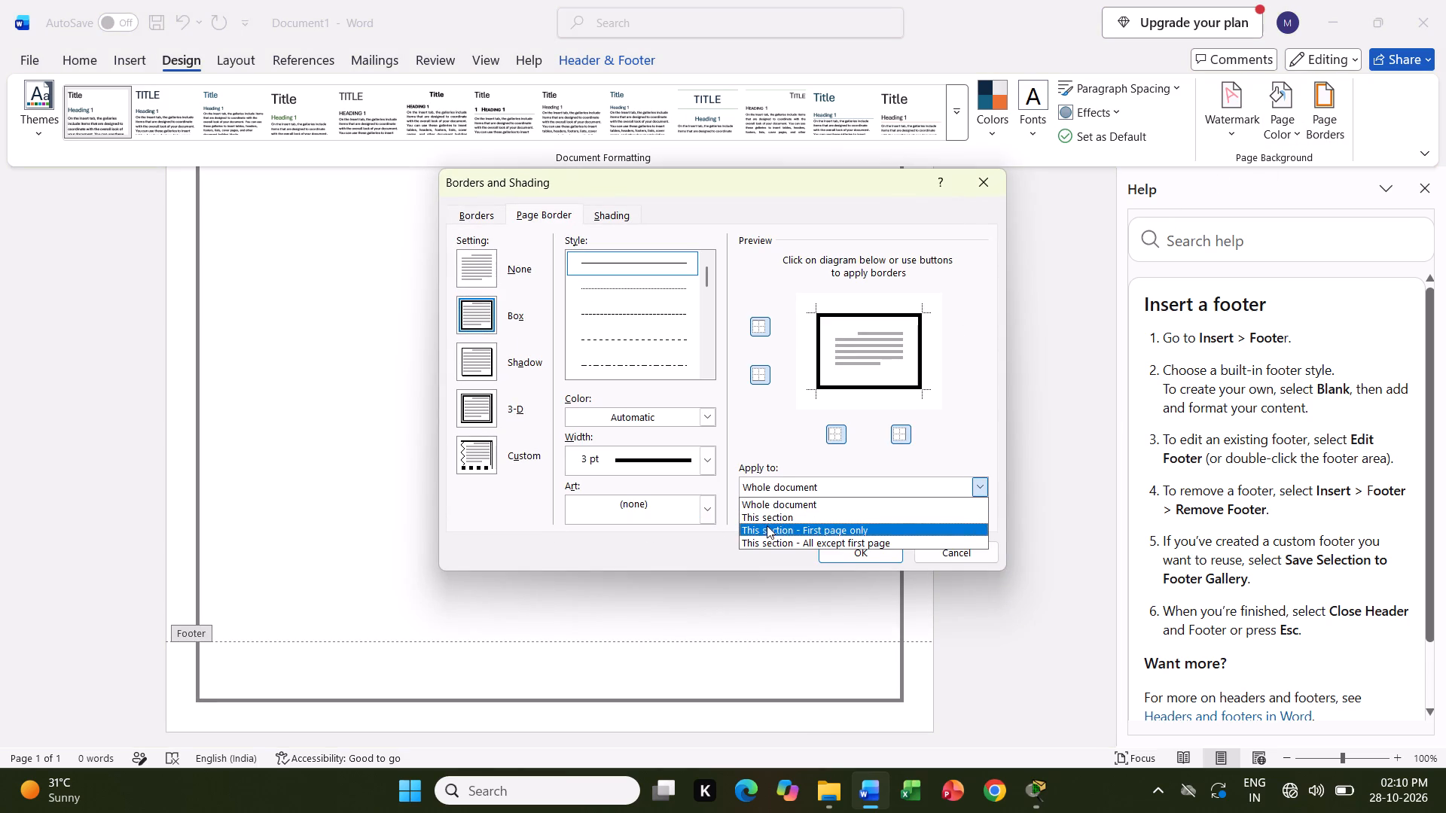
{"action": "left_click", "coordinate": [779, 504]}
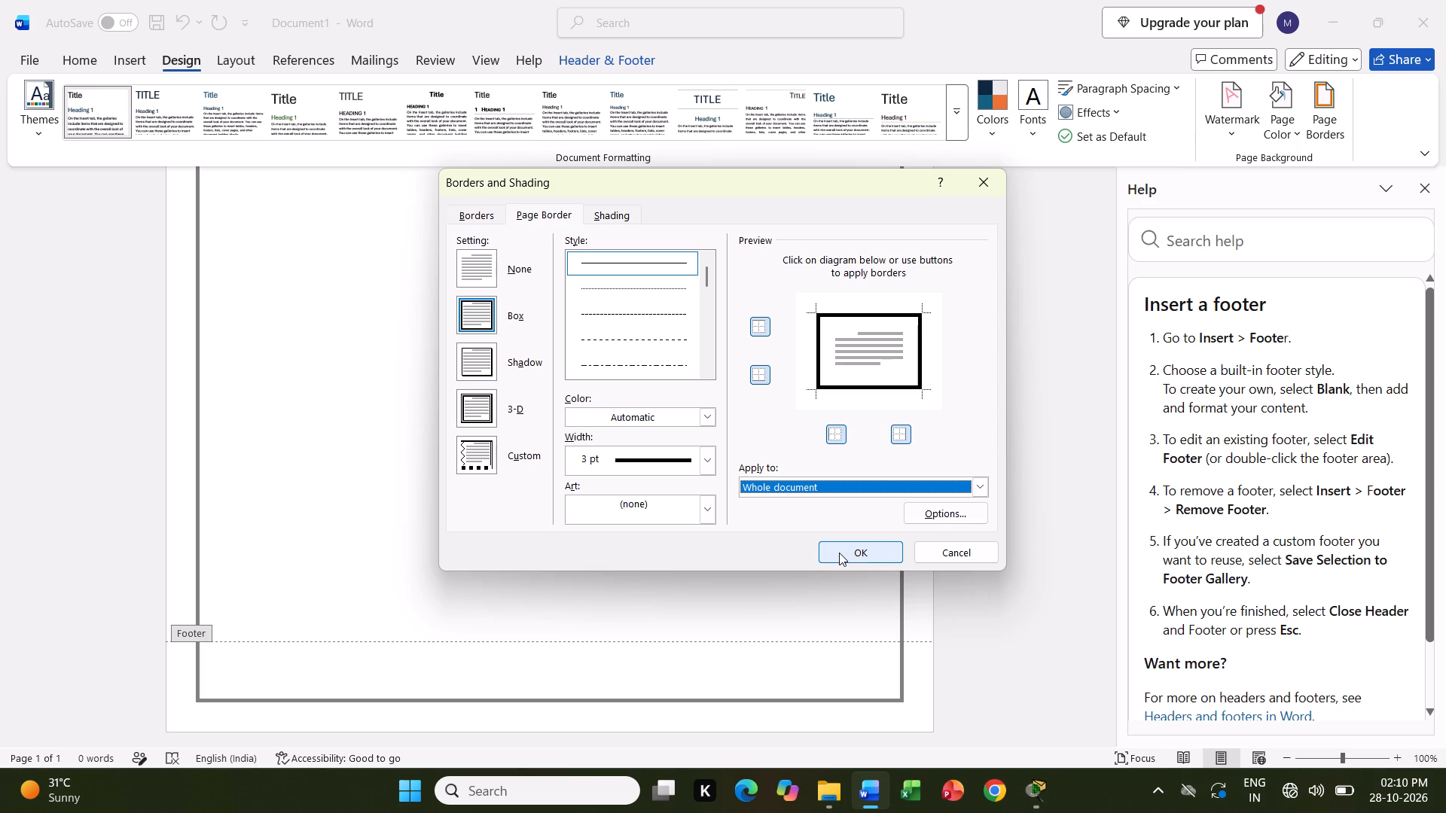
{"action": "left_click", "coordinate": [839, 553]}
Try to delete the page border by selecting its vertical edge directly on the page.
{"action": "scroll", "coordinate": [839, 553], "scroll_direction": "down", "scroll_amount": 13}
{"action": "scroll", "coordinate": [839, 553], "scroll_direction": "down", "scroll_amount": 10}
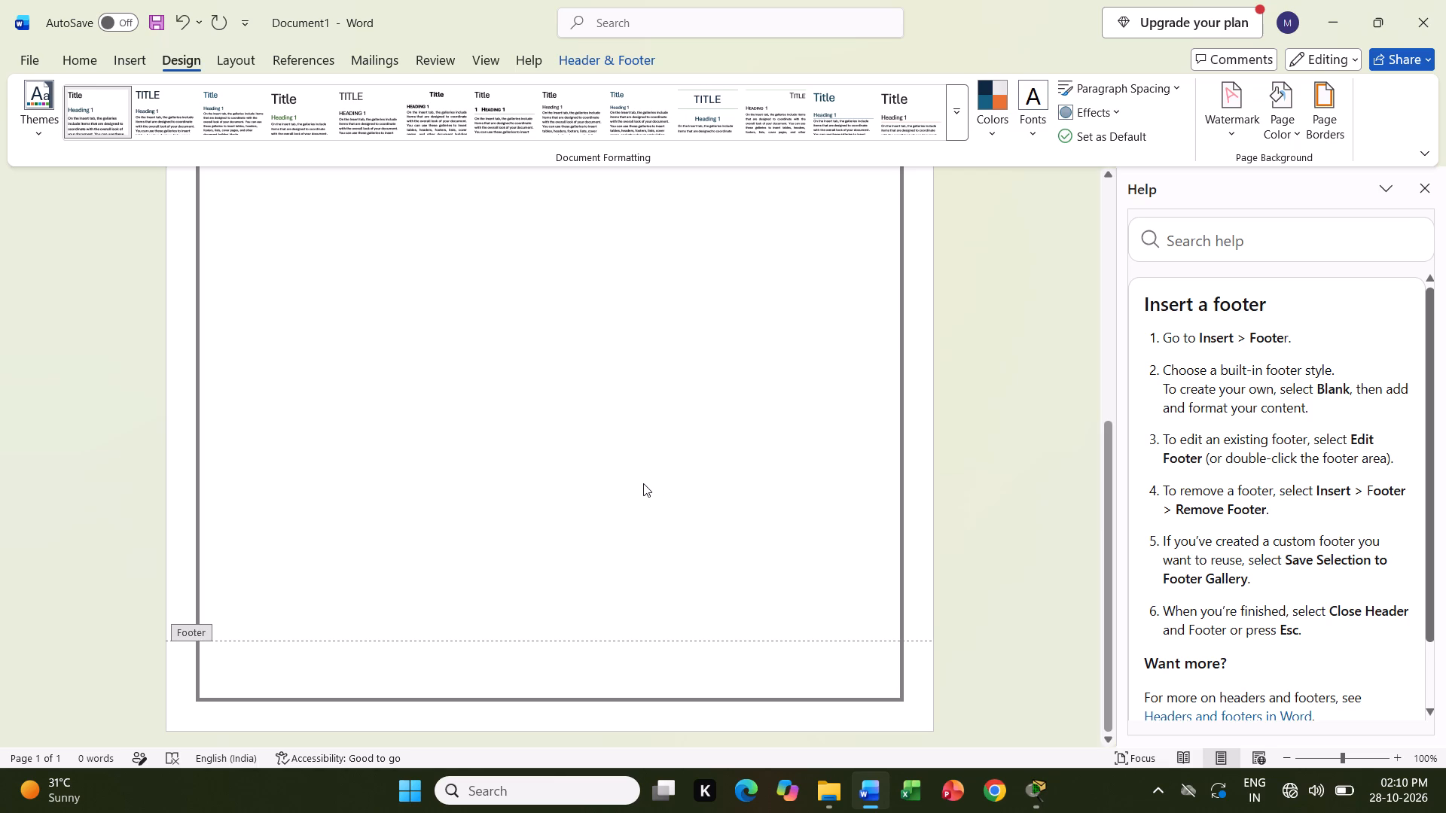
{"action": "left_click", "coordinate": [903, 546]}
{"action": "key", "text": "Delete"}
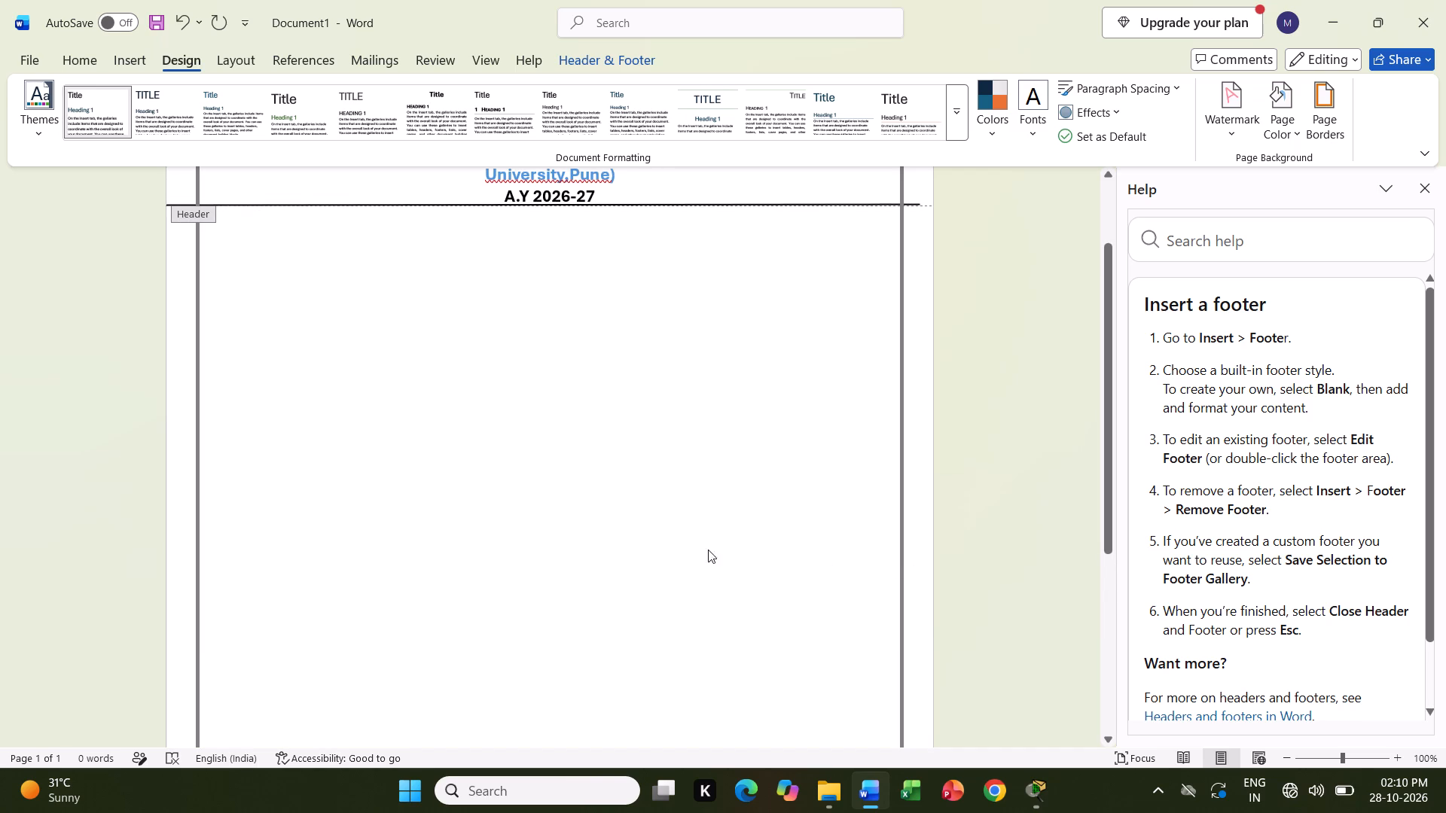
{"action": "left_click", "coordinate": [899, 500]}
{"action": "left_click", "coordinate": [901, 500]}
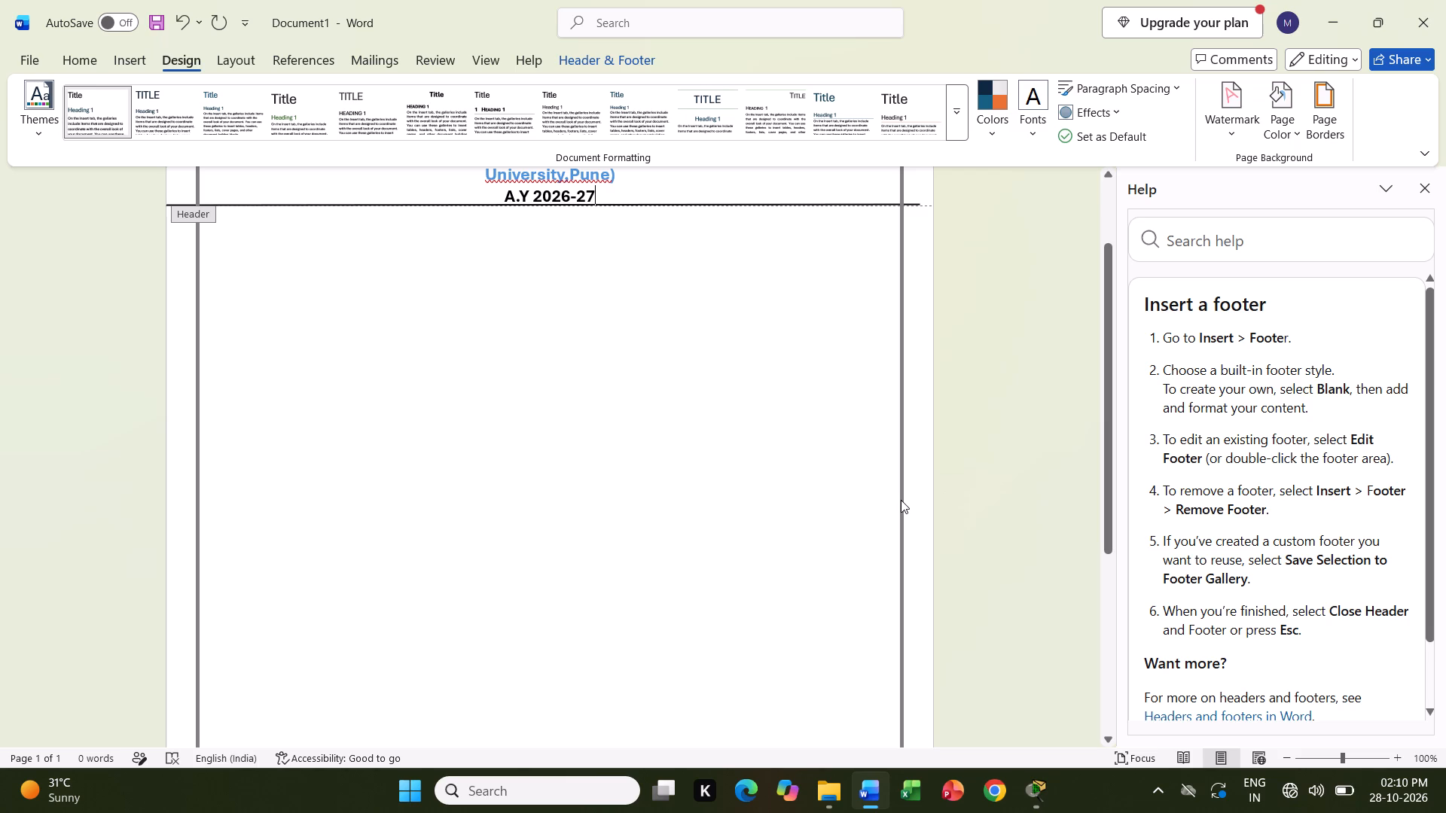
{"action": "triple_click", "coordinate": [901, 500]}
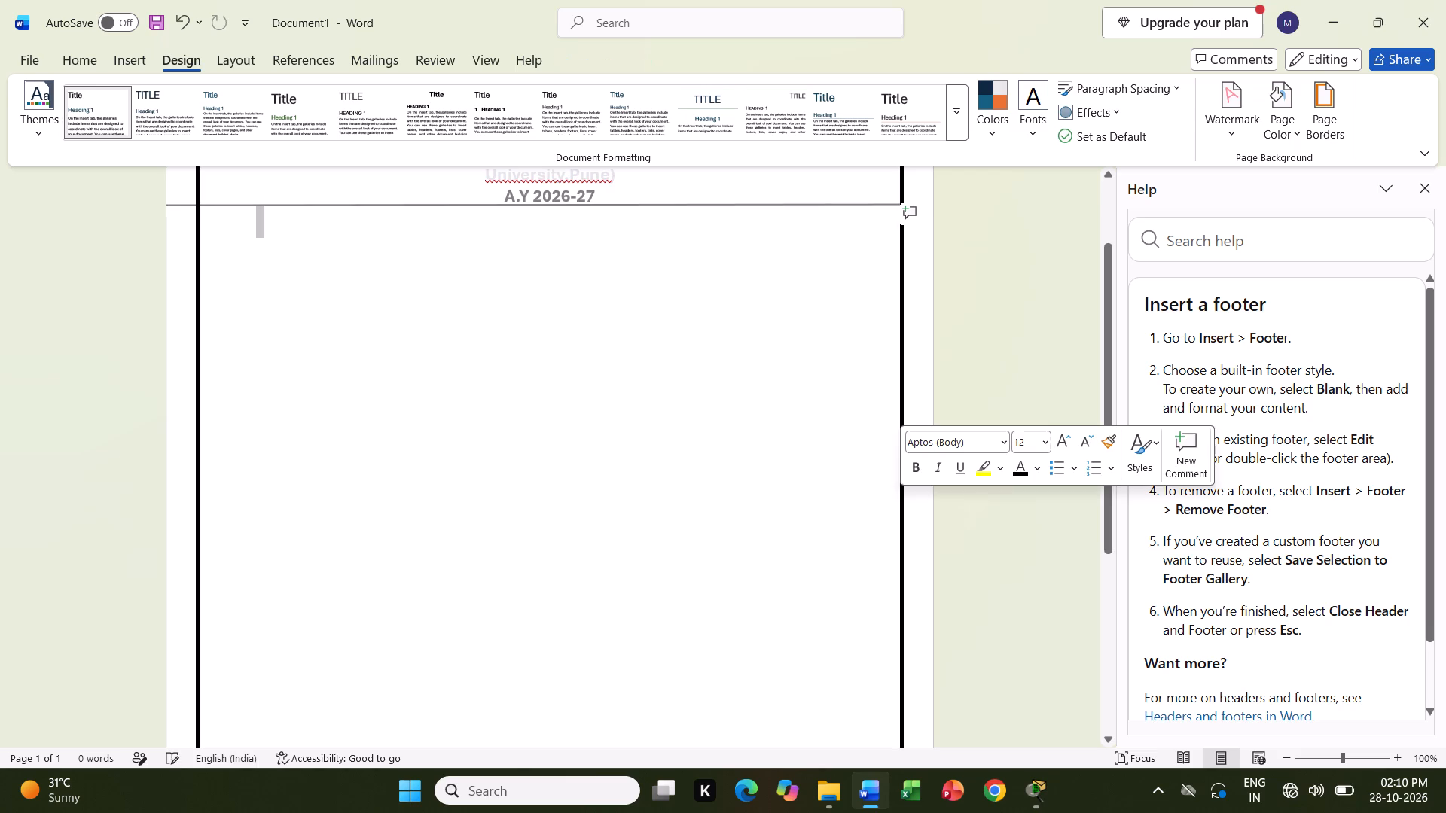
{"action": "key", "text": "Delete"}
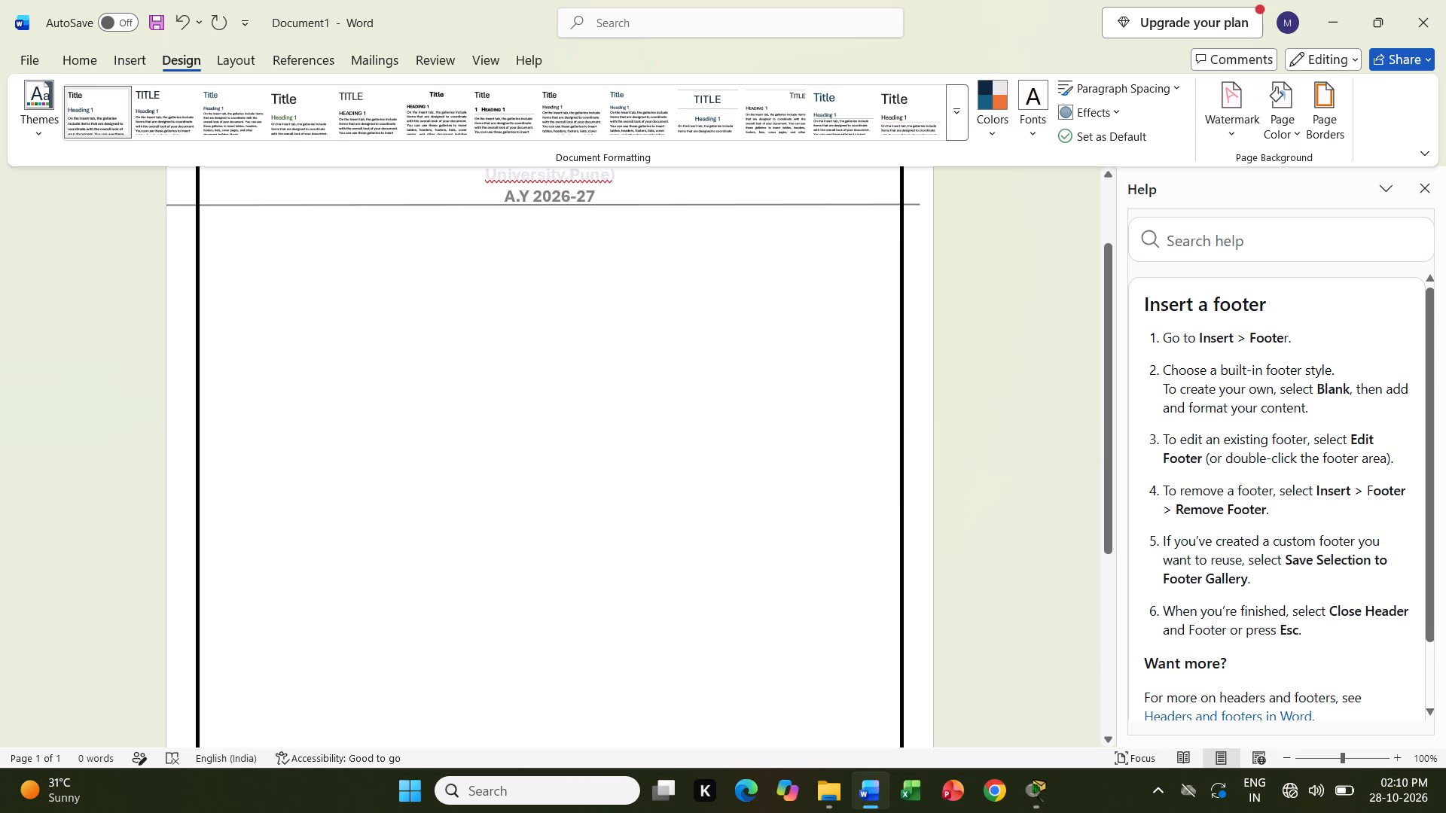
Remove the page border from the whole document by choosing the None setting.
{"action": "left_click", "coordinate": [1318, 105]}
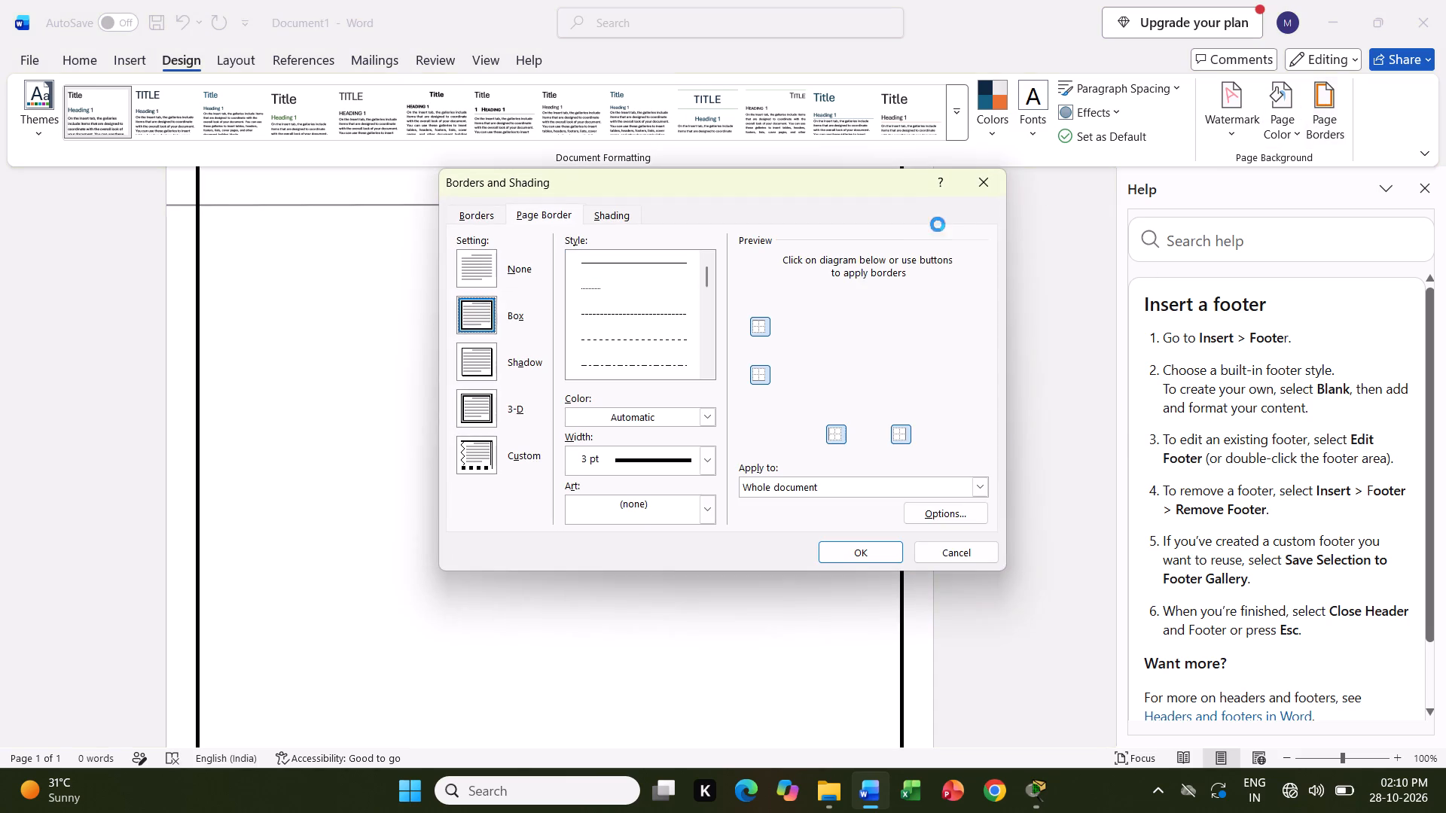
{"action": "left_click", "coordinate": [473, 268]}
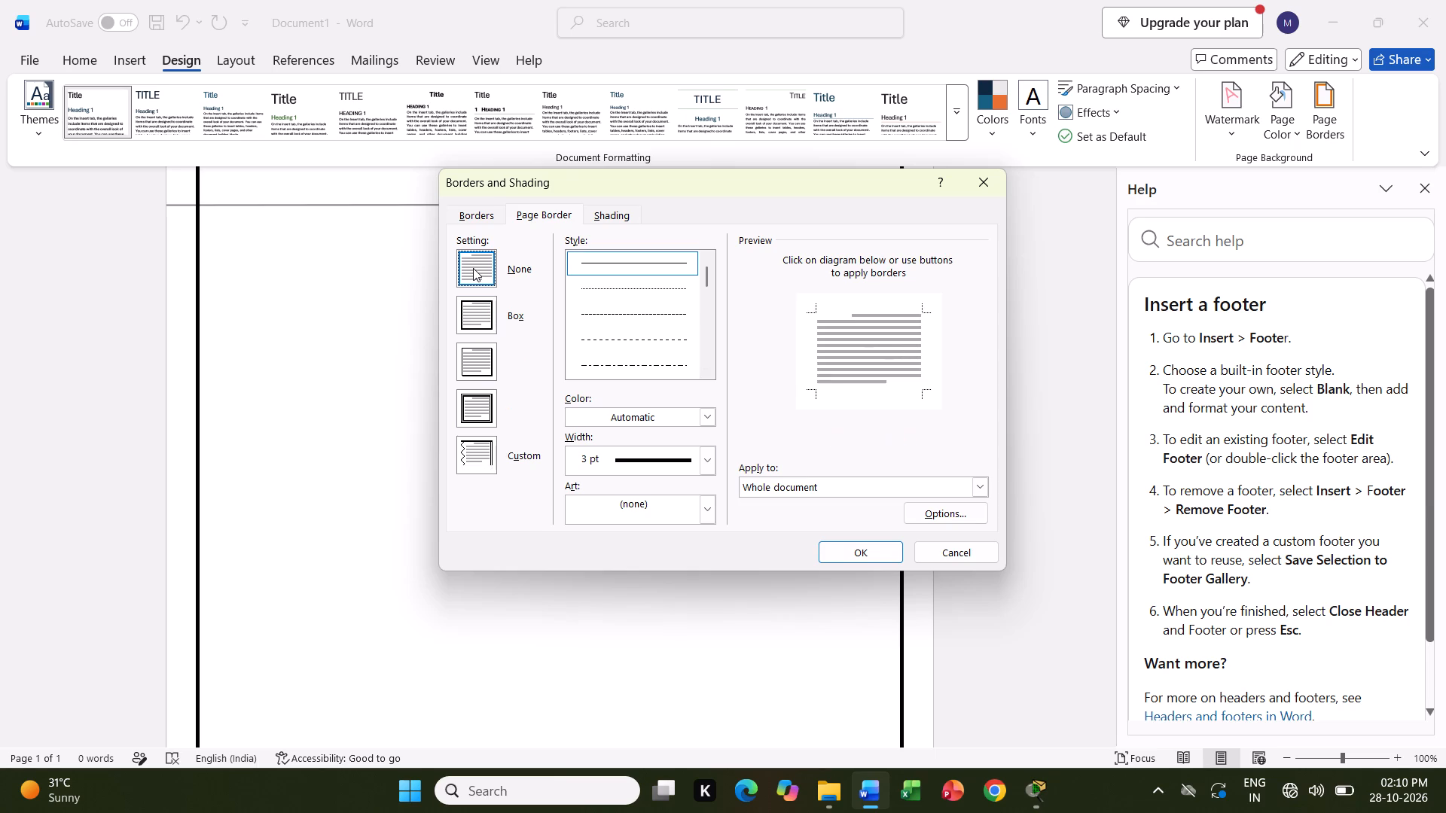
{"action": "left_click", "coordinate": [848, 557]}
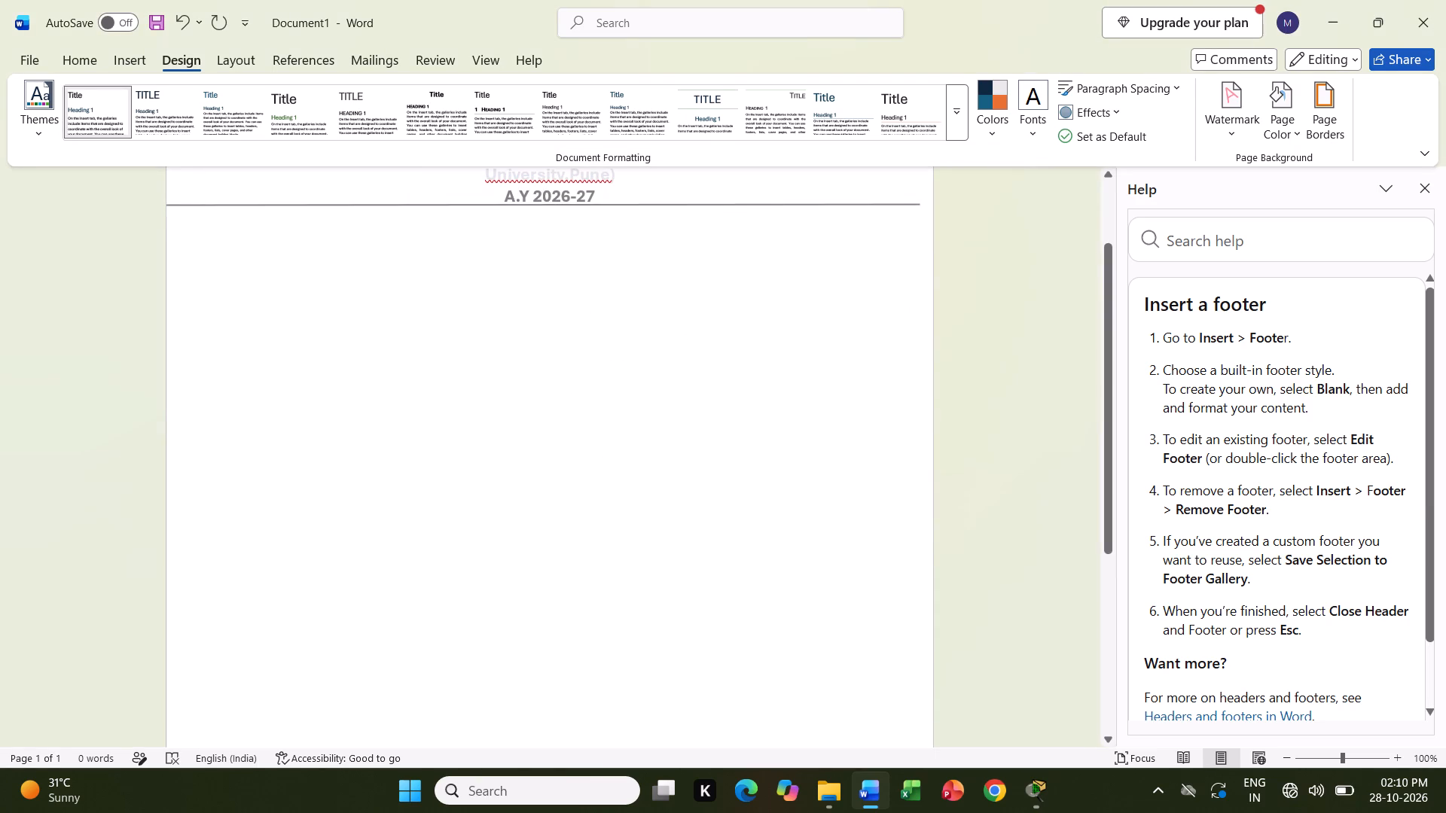
Delete the "A.Y 2026-27" line from the header together with the separator line beneath it.
{"action": "scroll", "coordinate": [822, 449], "scroll_direction": "up", "scroll_amount": 4}
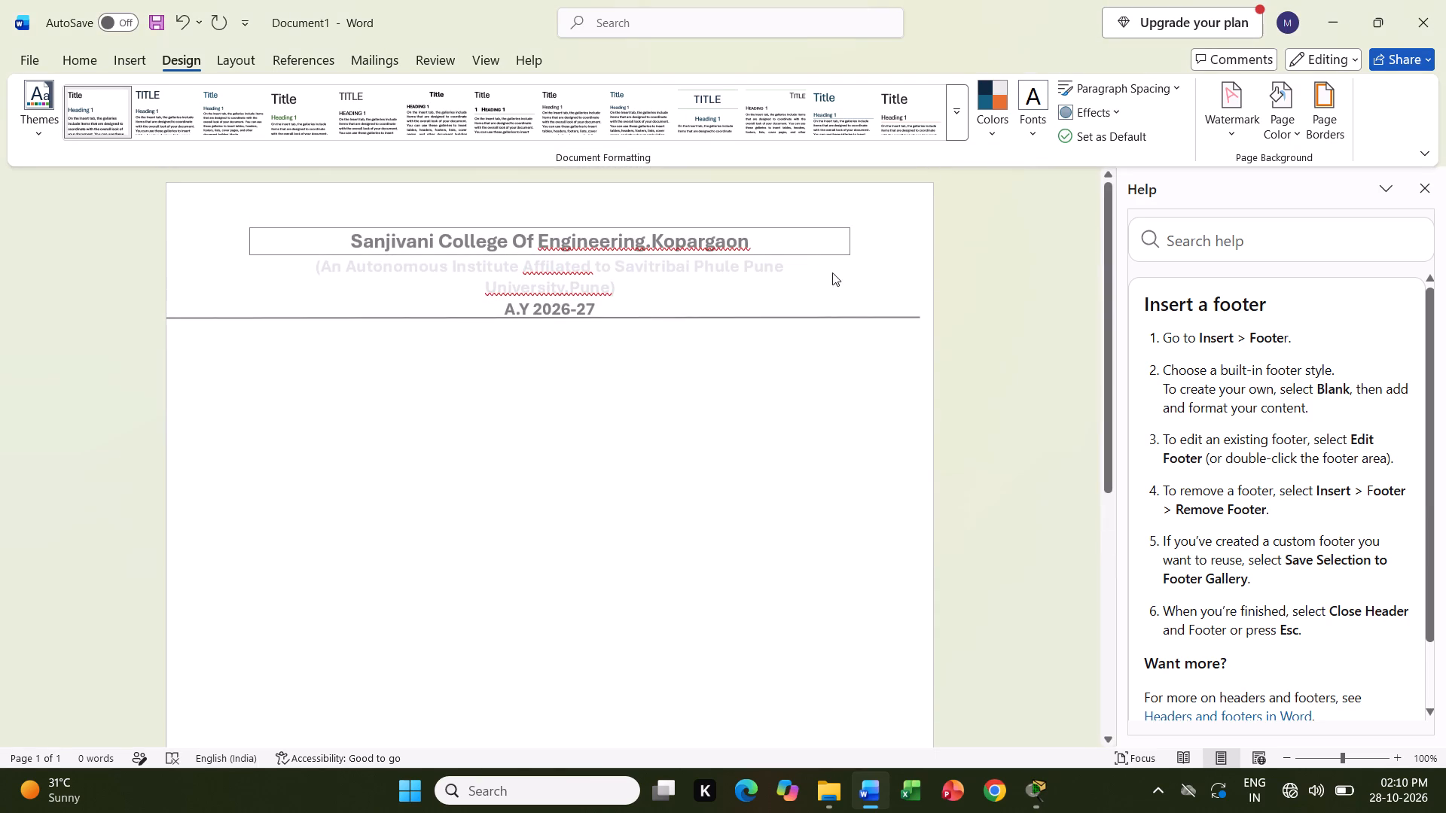
{"action": "left_click", "coordinate": [847, 247]}
{"action": "left_click", "coordinate": [813, 242]}
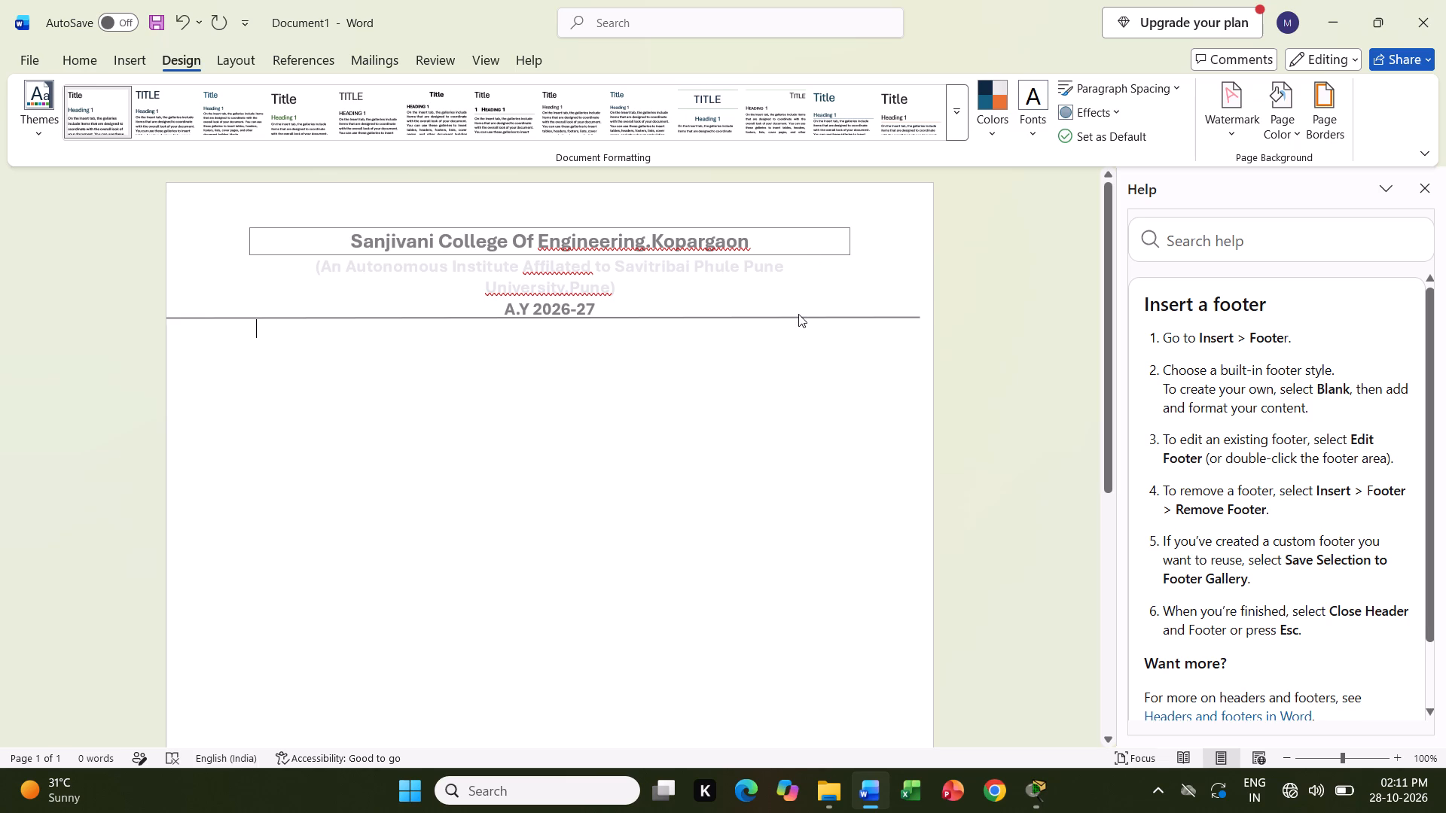
{"action": "left_click", "coordinate": [798, 314]}
{"action": "triple_click", "coordinate": [798, 314]}
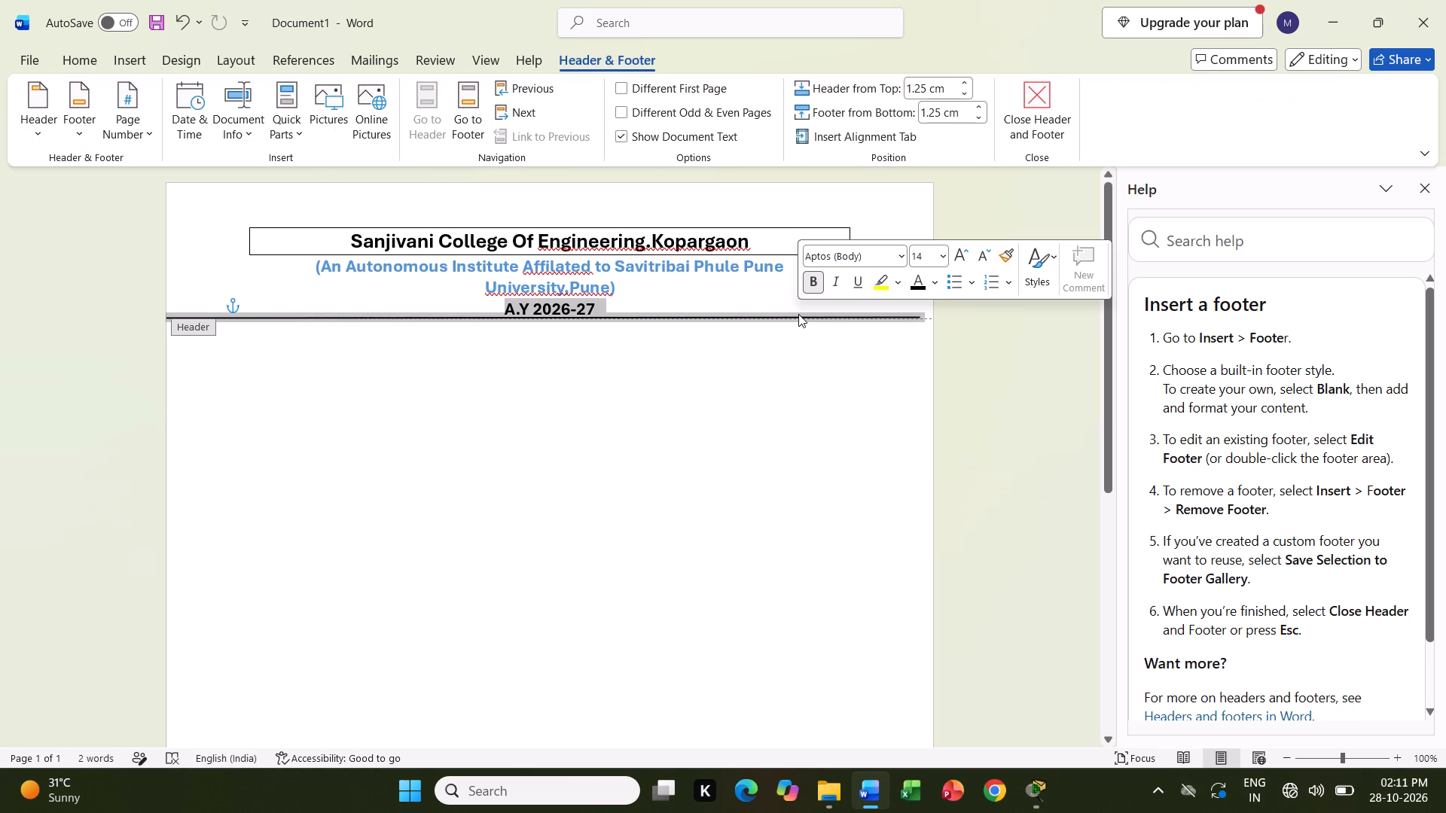
{"action": "key", "text": "Delete"}
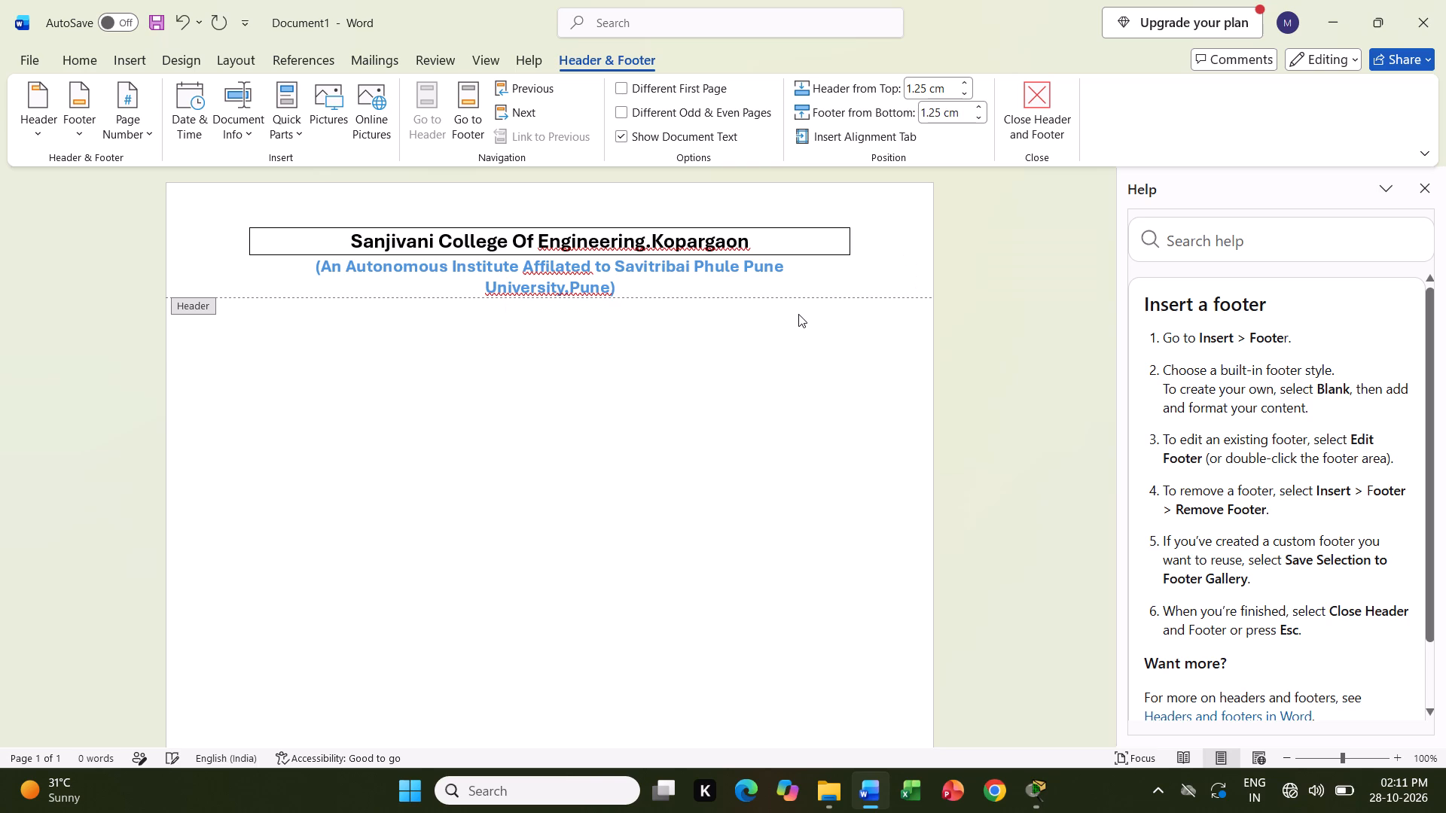
Merge the blue affiliation line into the boxed college name paragraph in the header, and split it back onto its own line.
{"action": "left_click", "coordinate": [828, 257]}
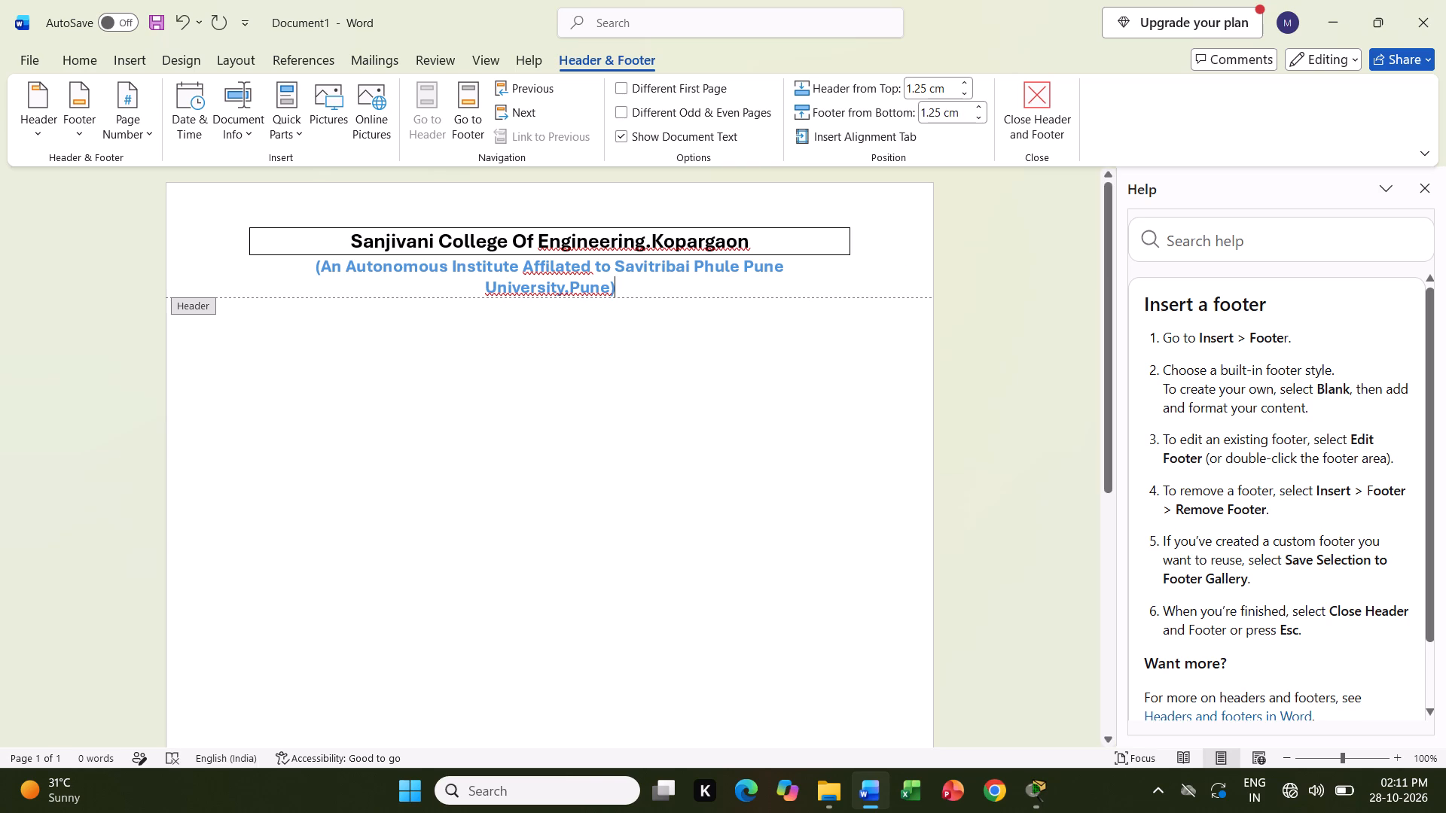
{"action": "left_click", "coordinate": [849, 232]}
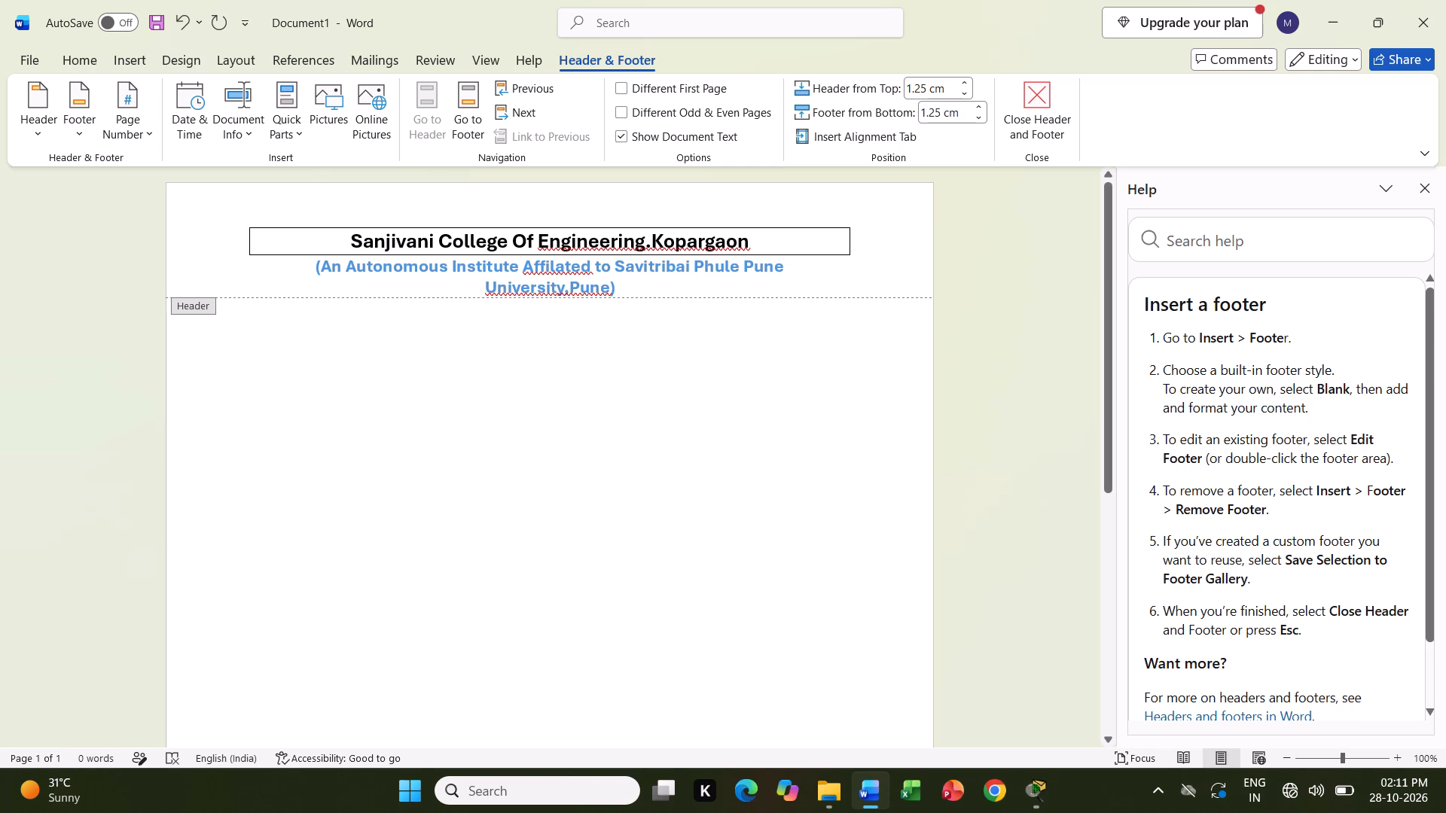
{"action": "double_click", "coordinate": [849, 232]}
{"action": "left_click", "coordinate": [849, 232]}
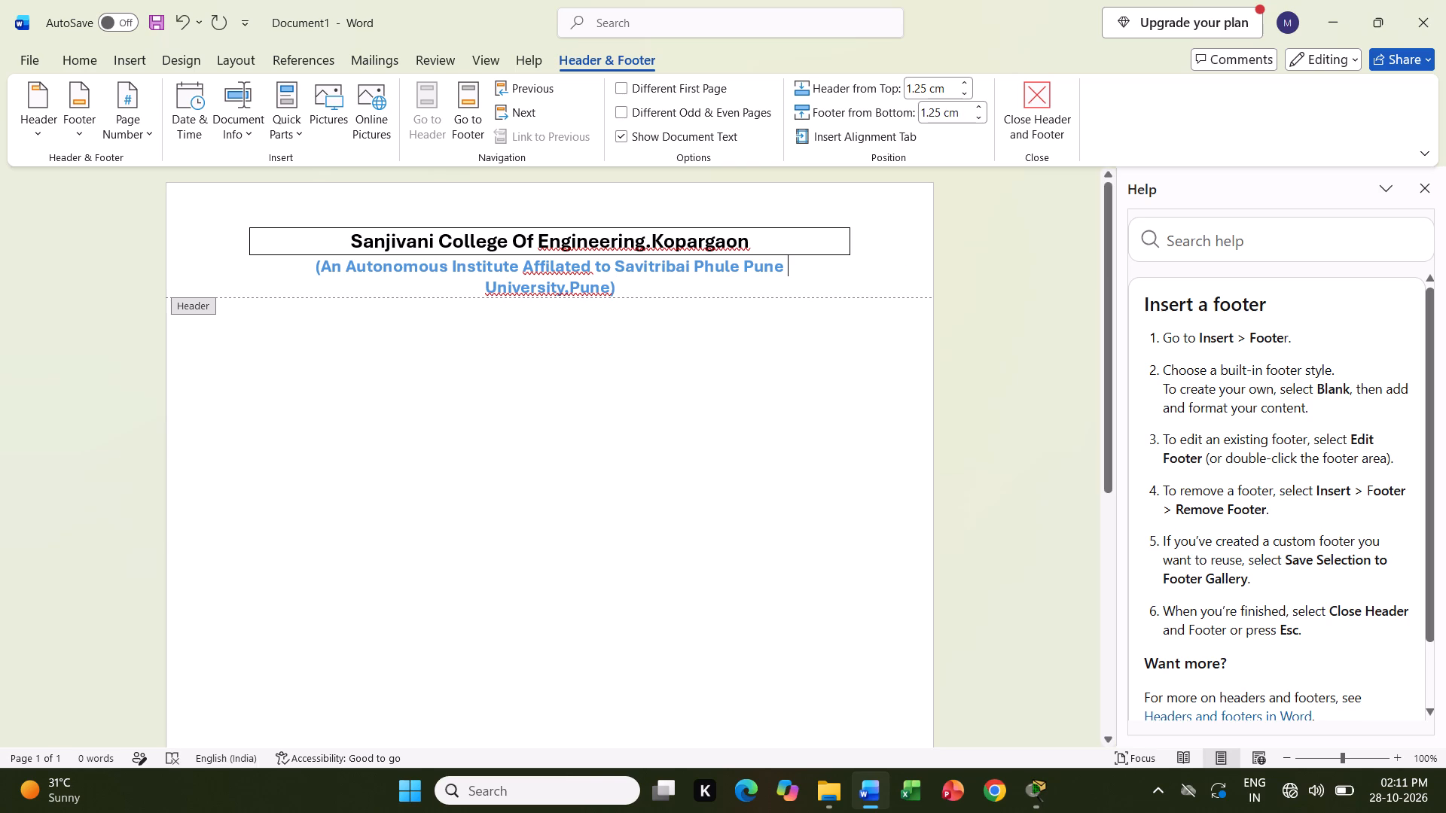
{"action": "left_click", "coordinate": [849, 254]}
{"action": "double_click", "coordinate": [849, 254]}
{"action": "left_click", "coordinate": [780, 226]}
{"action": "left_click", "coordinate": [805, 229]}
{"action": "key", "text": "Delete"}
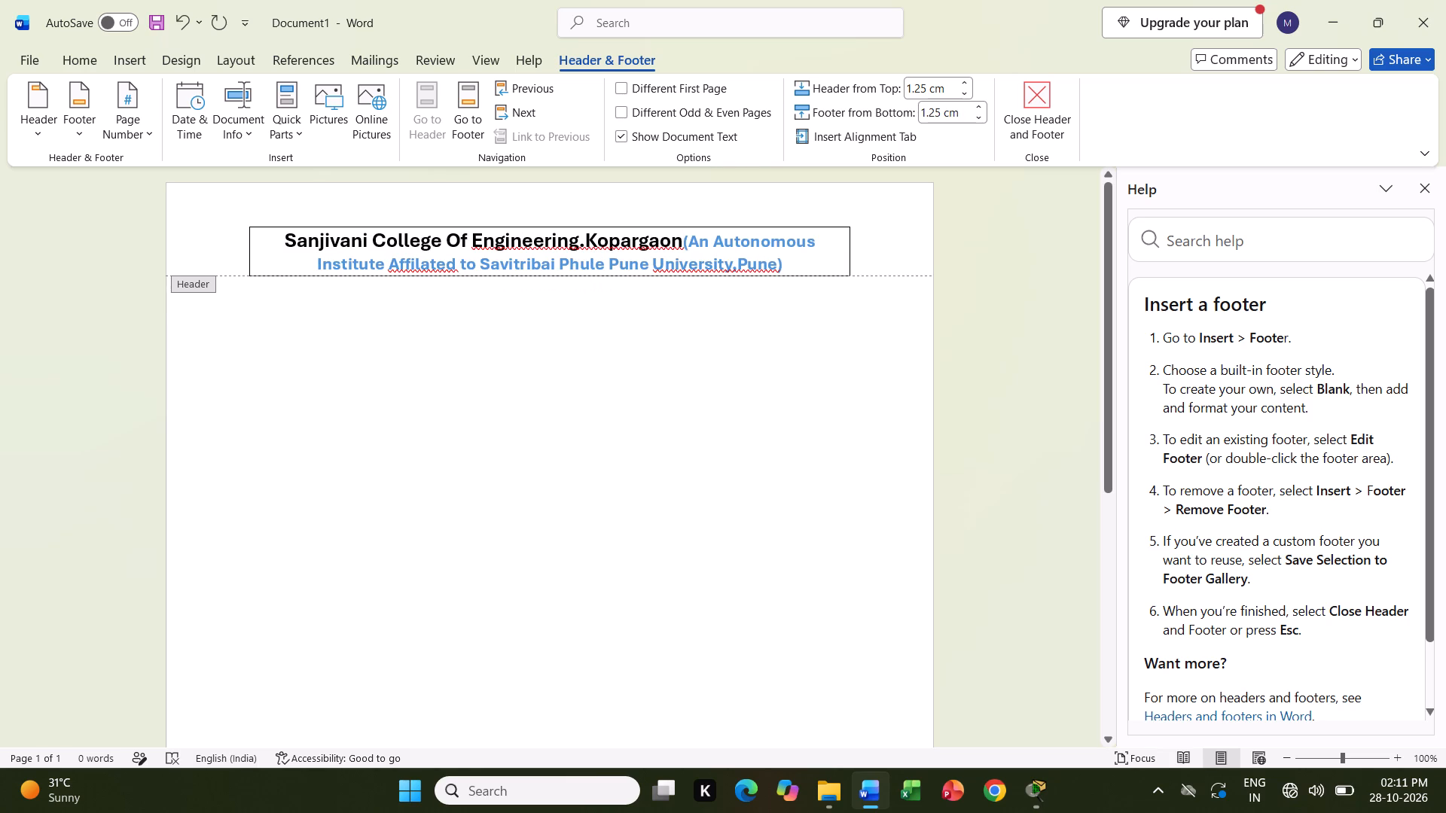
{"action": "key", "text": "Return"}
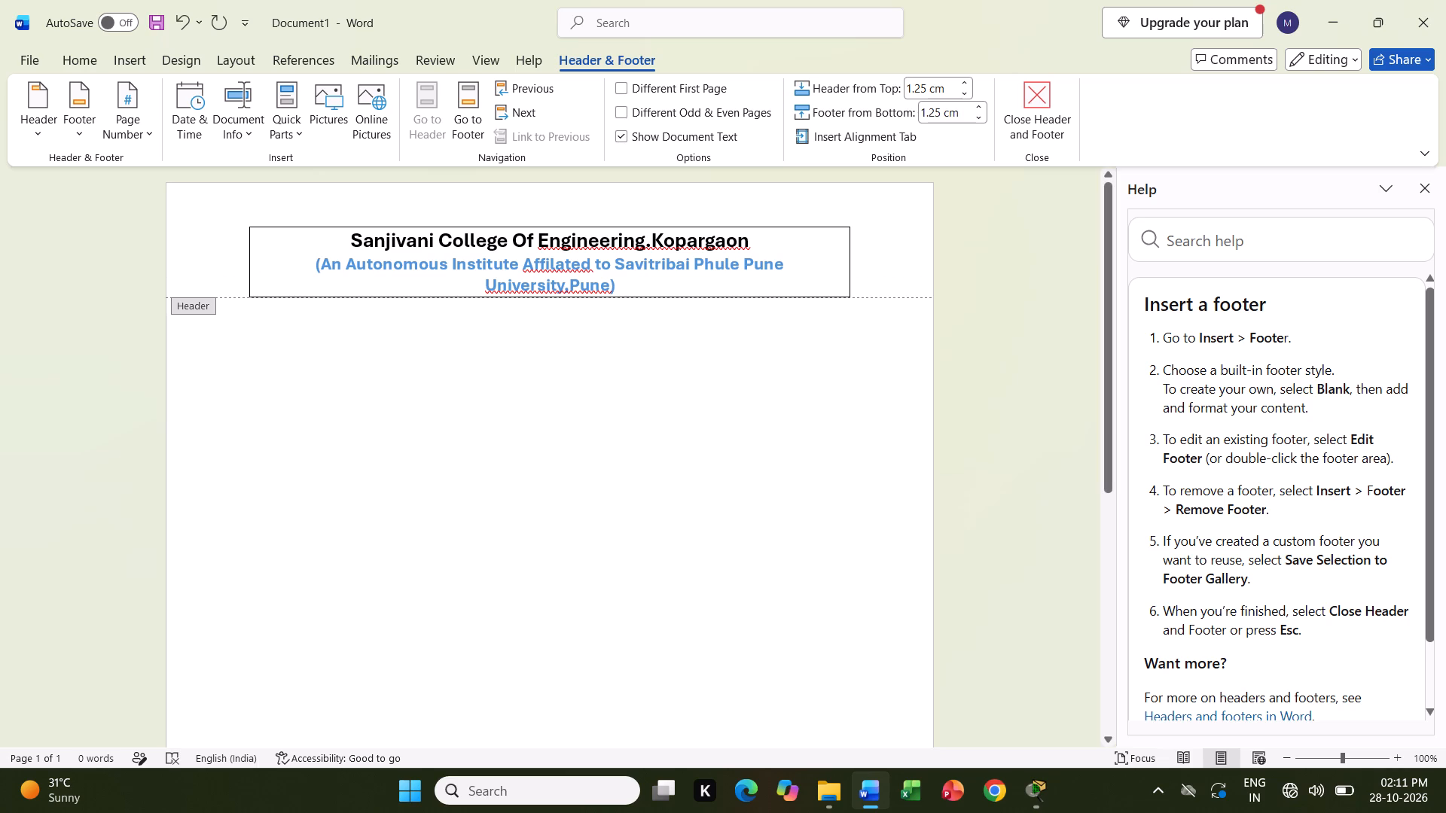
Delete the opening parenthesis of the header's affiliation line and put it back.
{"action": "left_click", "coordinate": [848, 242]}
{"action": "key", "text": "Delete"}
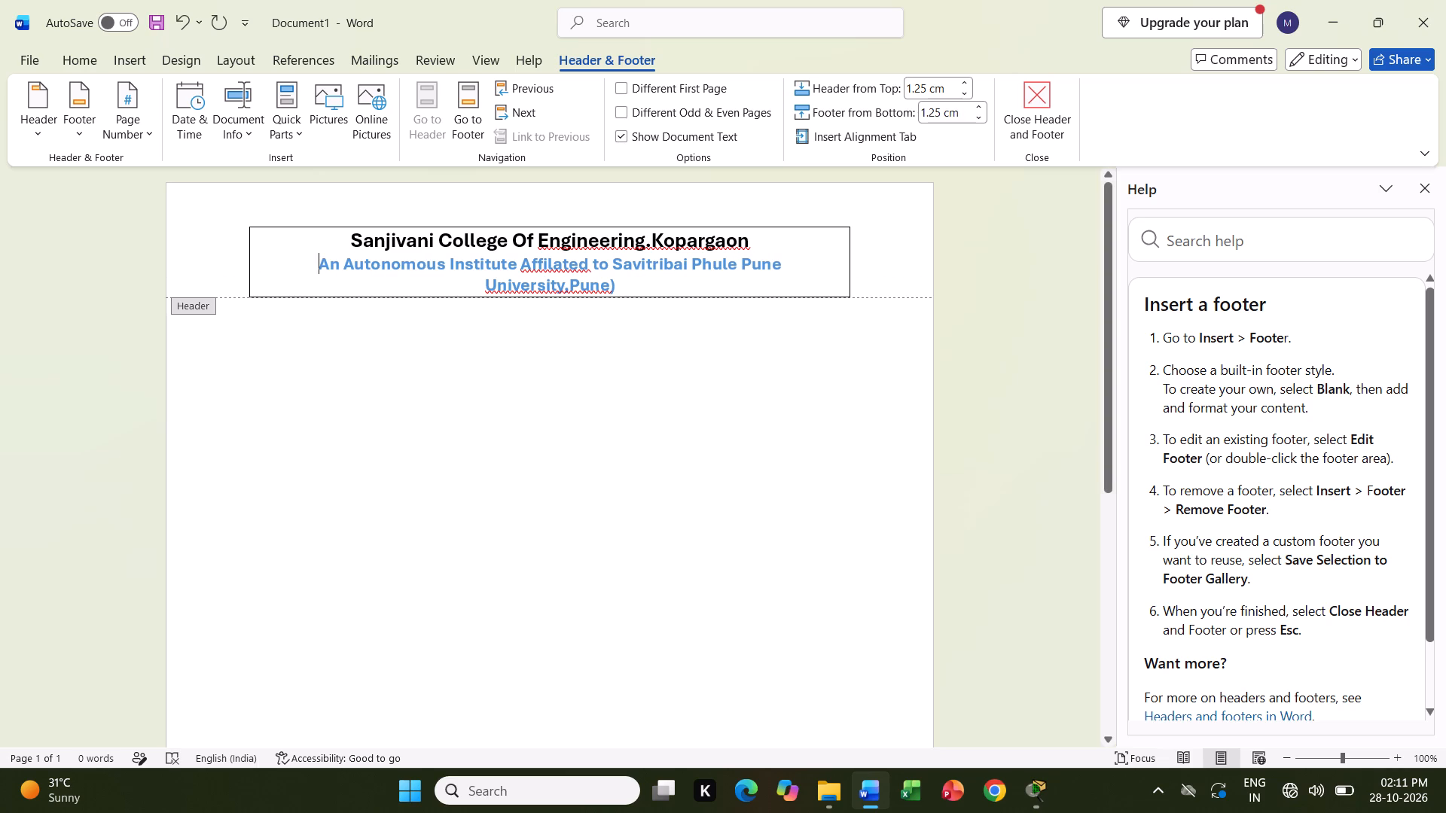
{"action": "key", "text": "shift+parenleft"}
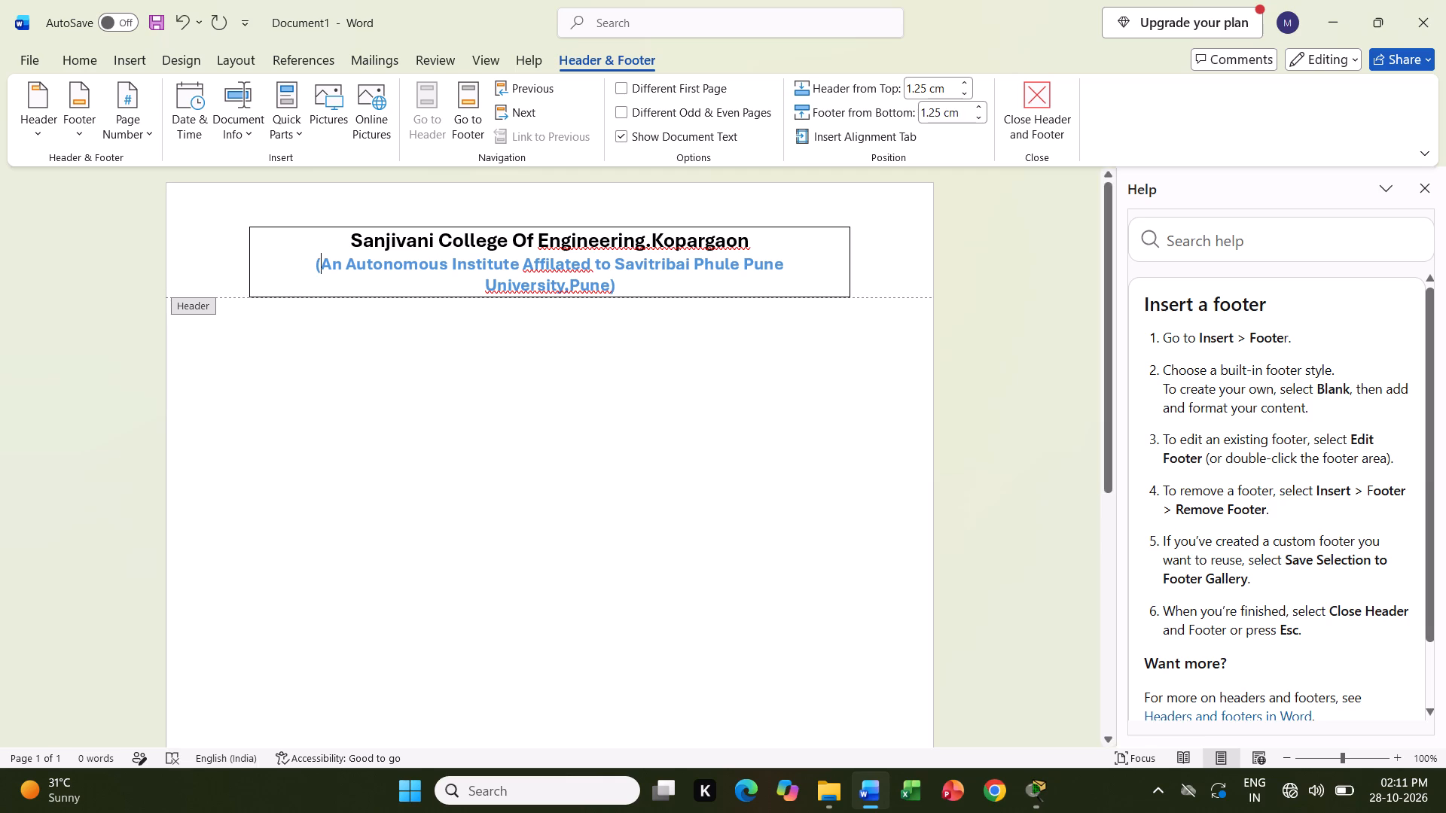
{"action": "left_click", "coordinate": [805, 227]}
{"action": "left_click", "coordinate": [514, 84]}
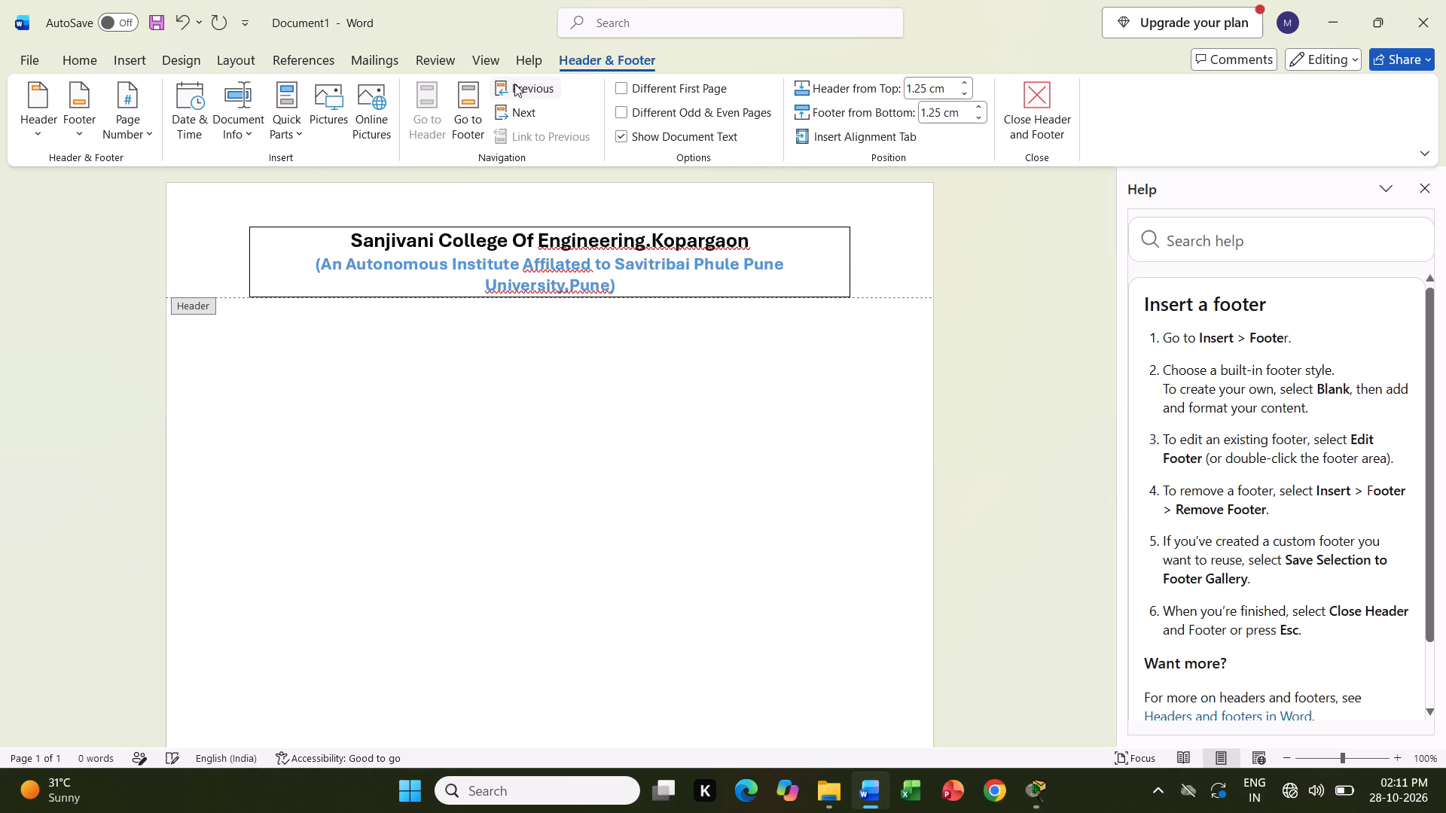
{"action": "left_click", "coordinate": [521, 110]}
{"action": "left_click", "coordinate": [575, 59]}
Apply a Shadow page border with a 3 pt width to the whole document.
{"action": "left_click", "coordinate": [175, 60]}
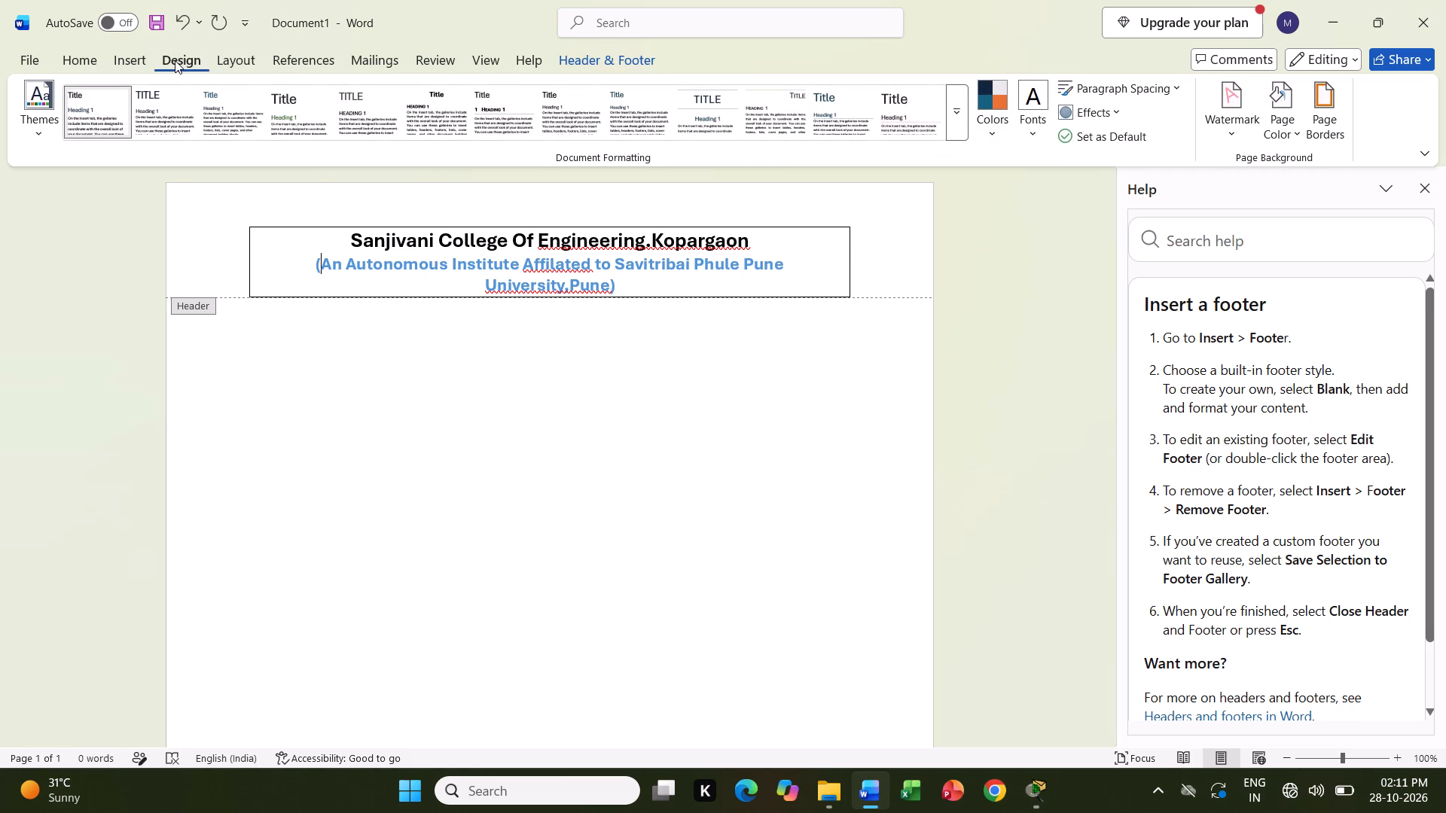
{"action": "left_click", "coordinate": [1320, 114]}
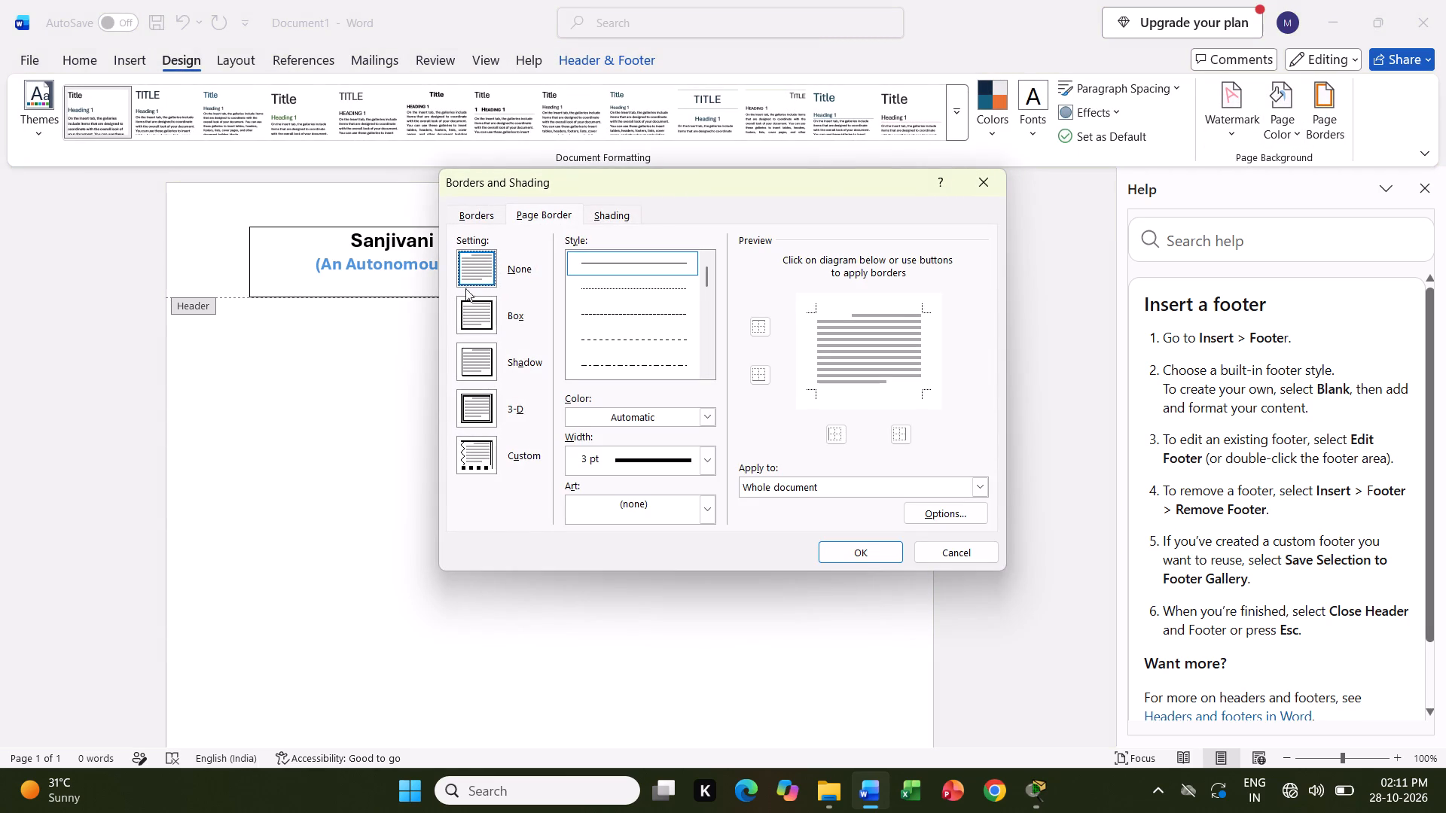
{"action": "left_click", "coordinate": [472, 356]}
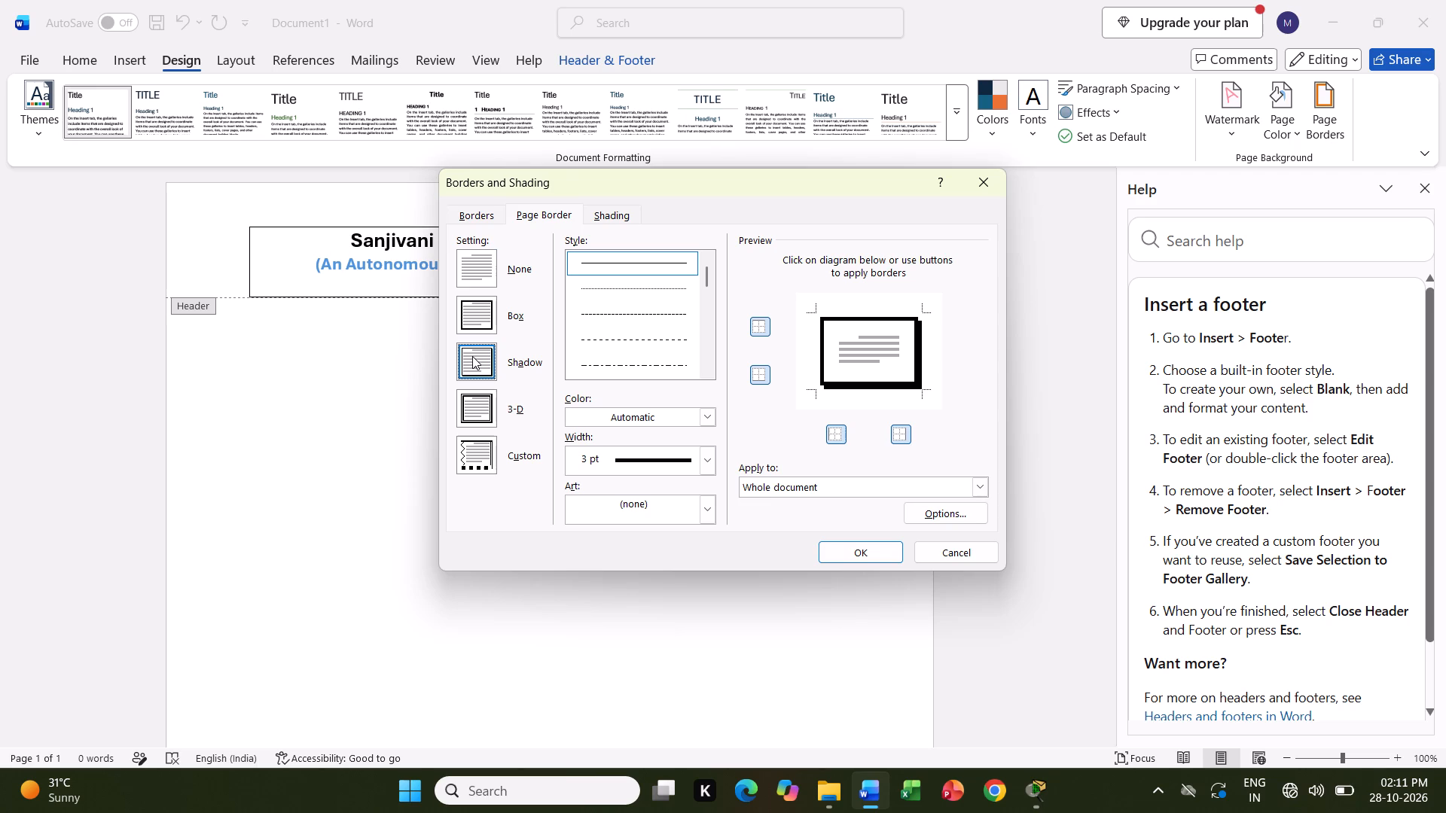
{"action": "left_click", "coordinate": [866, 552]}
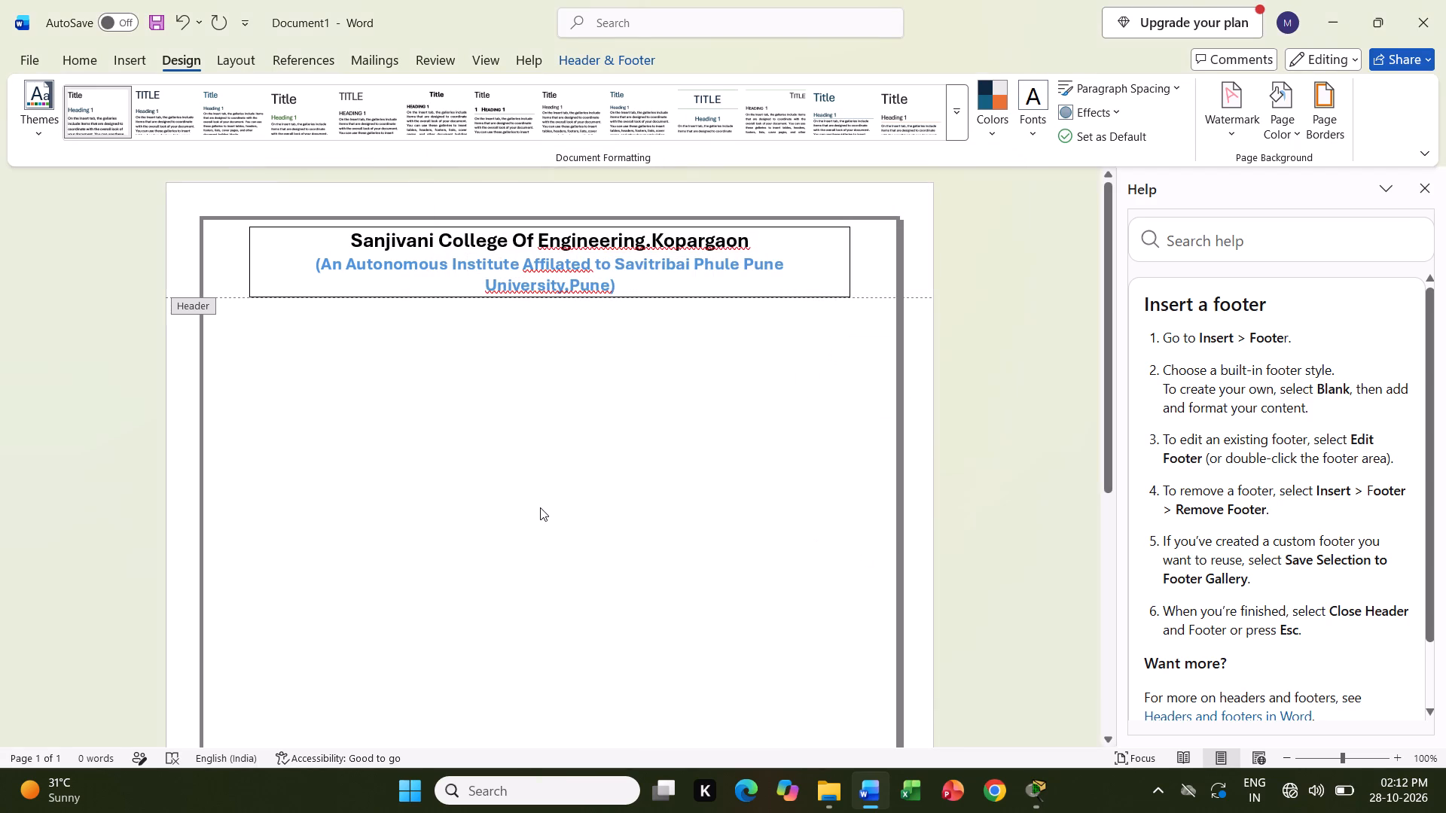
Set the page border's width to ½ pt.
{"action": "scroll", "coordinate": [540, 507], "scroll_direction": "down", "scroll_amount": 6}
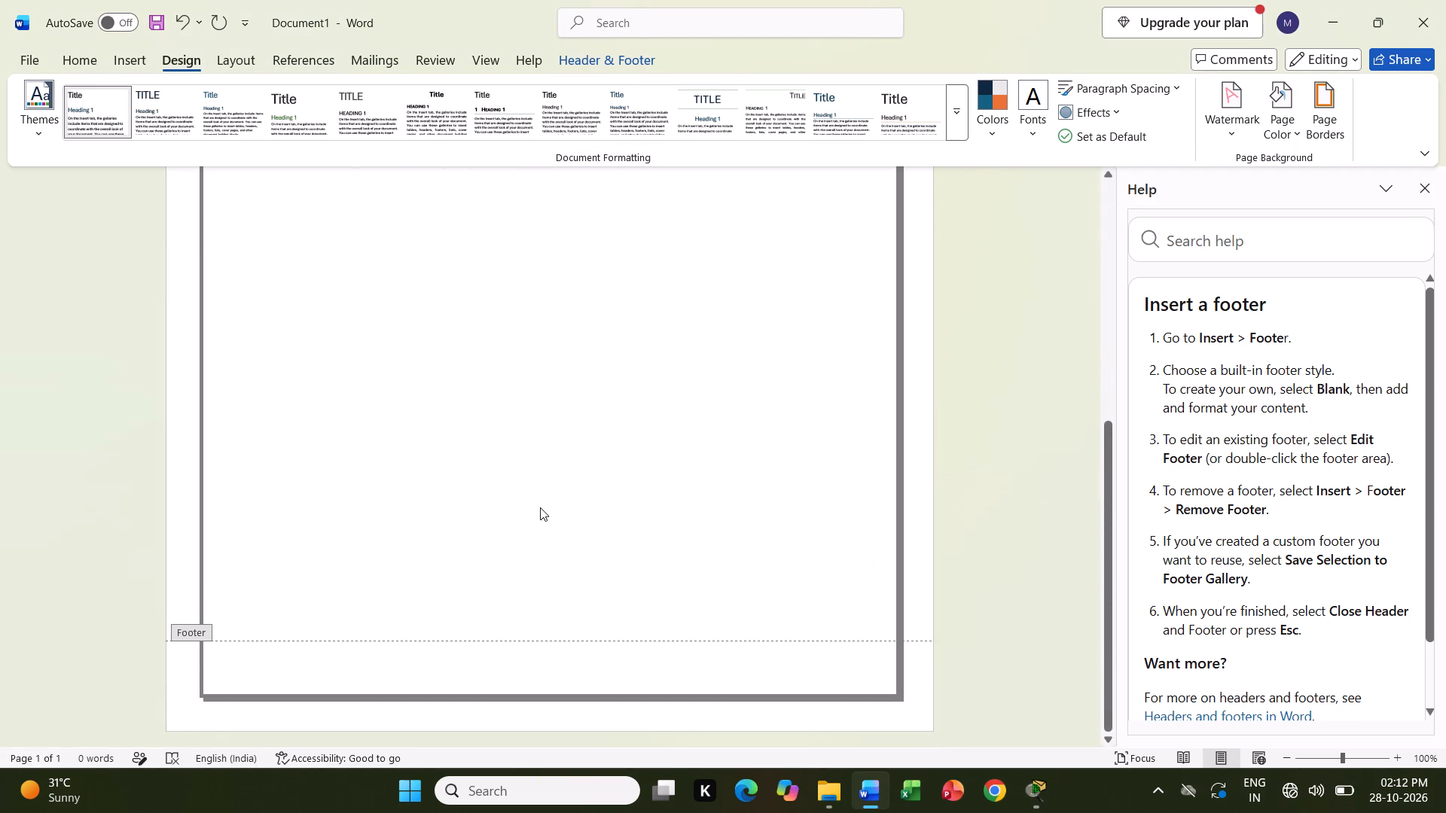
{"action": "scroll", "coordinate": [540, 507], "scroll_direction": "up", "scroll_amount": 6}
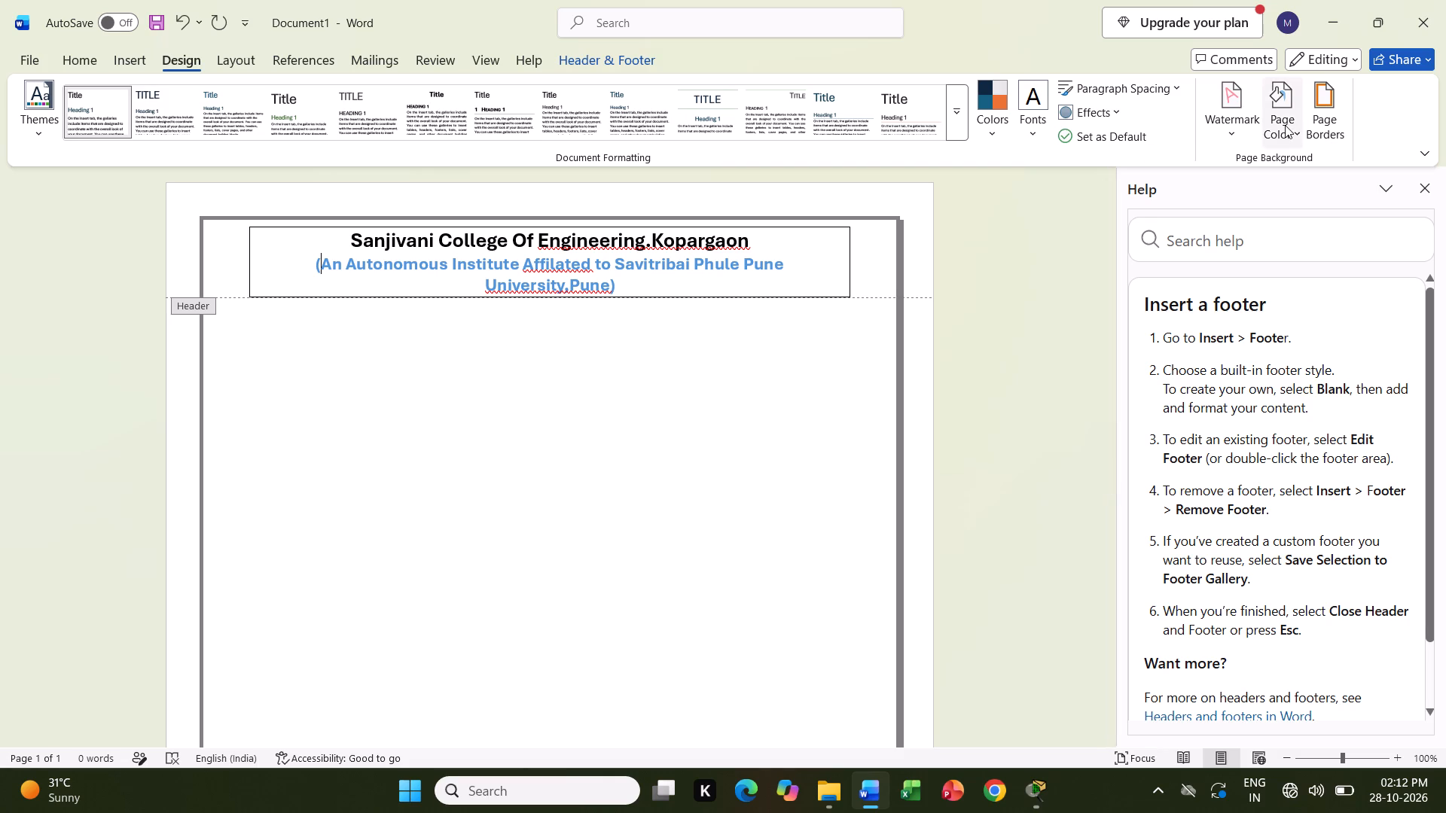
{"action": "left_click", "coordinate": [1325, 104]}
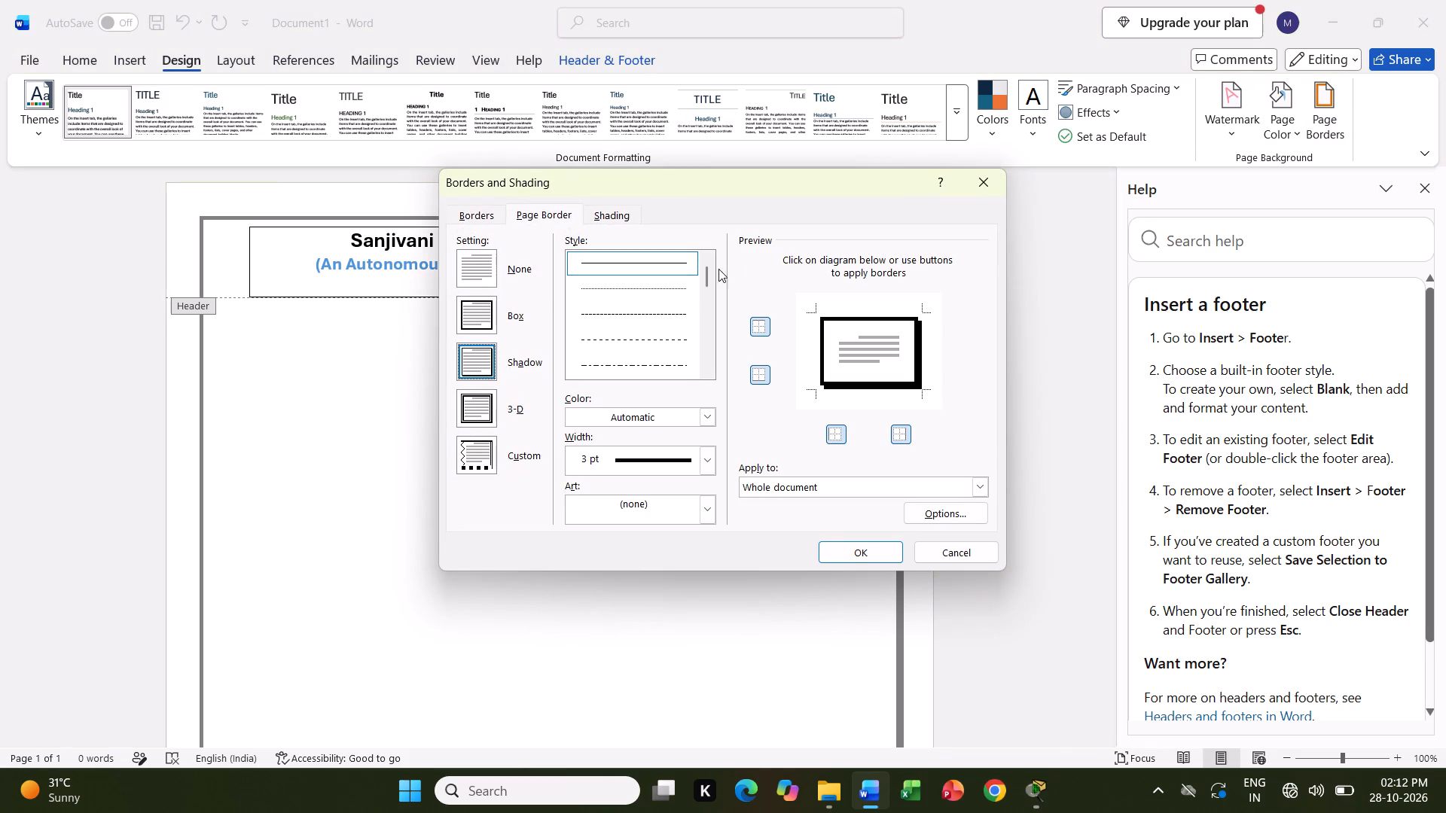
{"action": "left_click", "coordinate": [700, 461]}
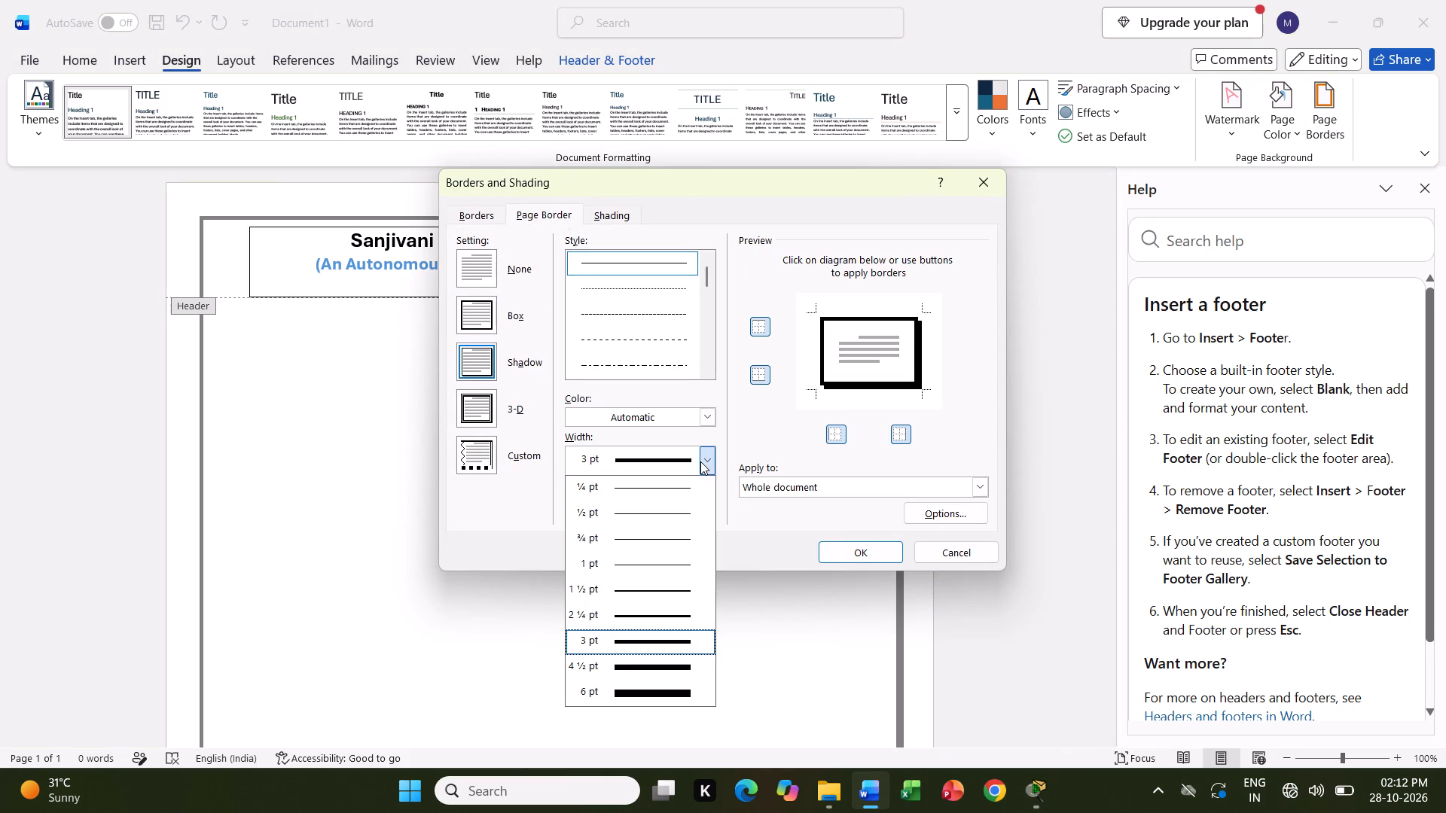
{"action": "left_click", "coordinate": [623, 519]}
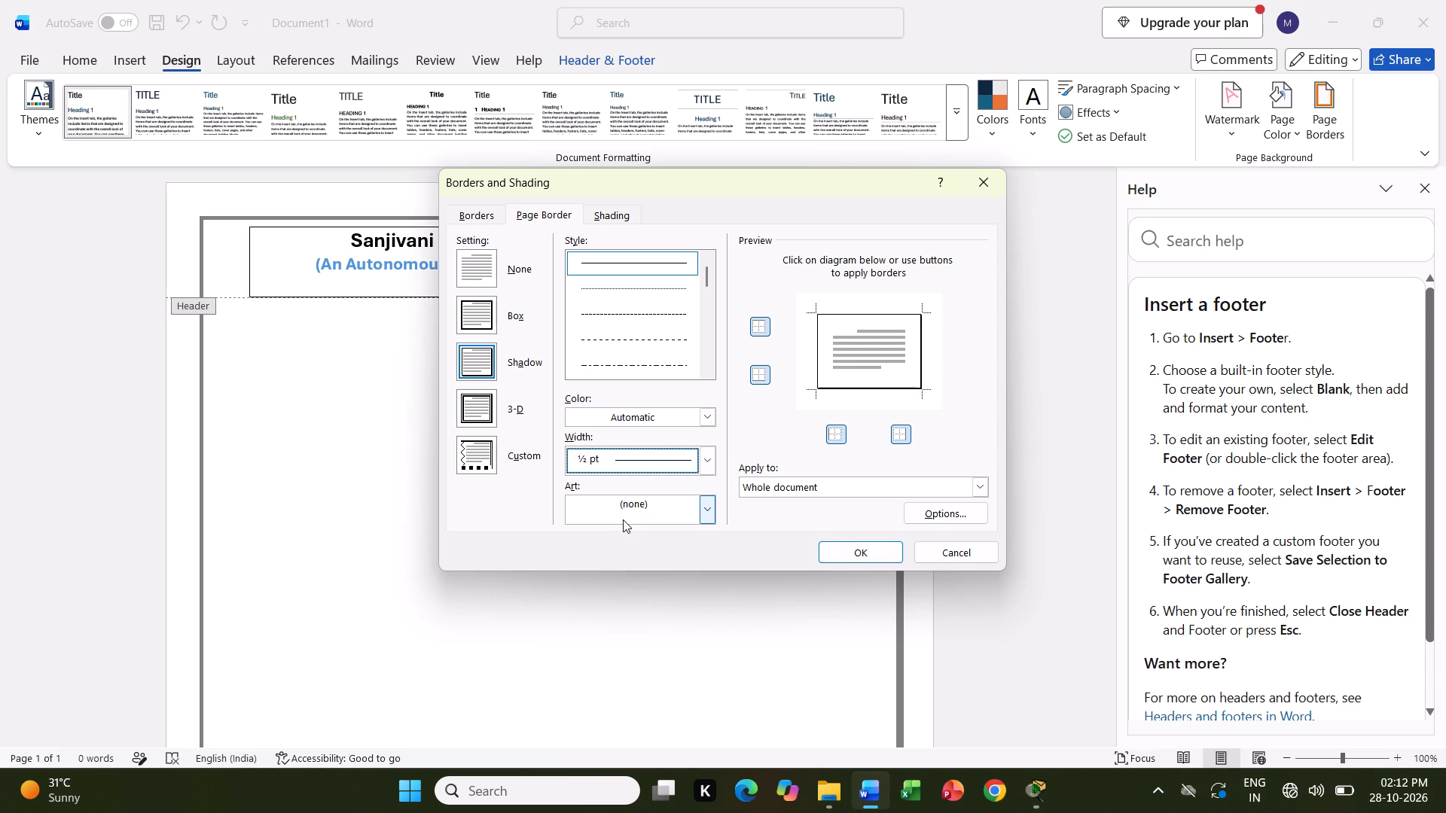
{"action": "left_click", "coordinate": [858, 553]}
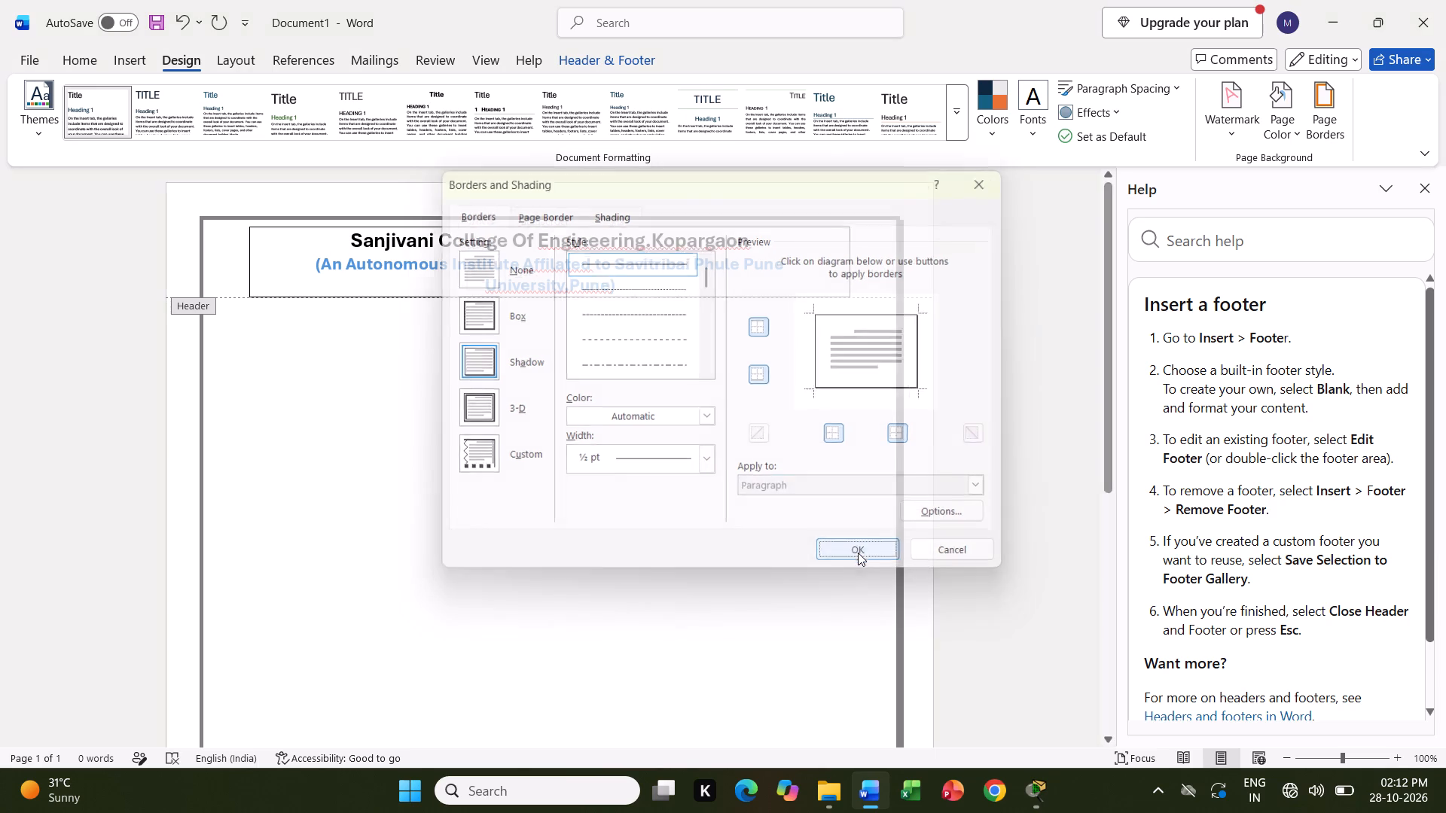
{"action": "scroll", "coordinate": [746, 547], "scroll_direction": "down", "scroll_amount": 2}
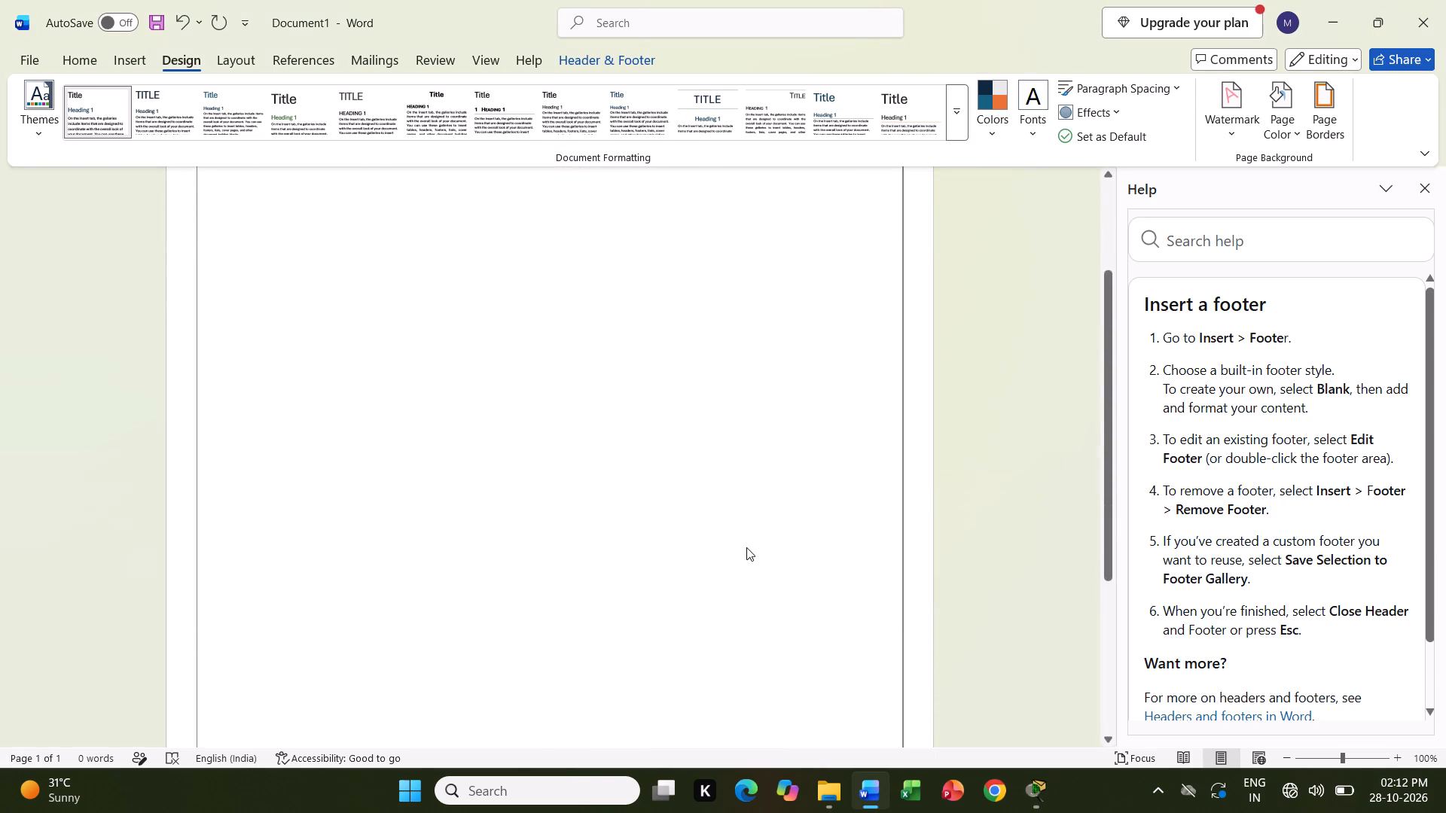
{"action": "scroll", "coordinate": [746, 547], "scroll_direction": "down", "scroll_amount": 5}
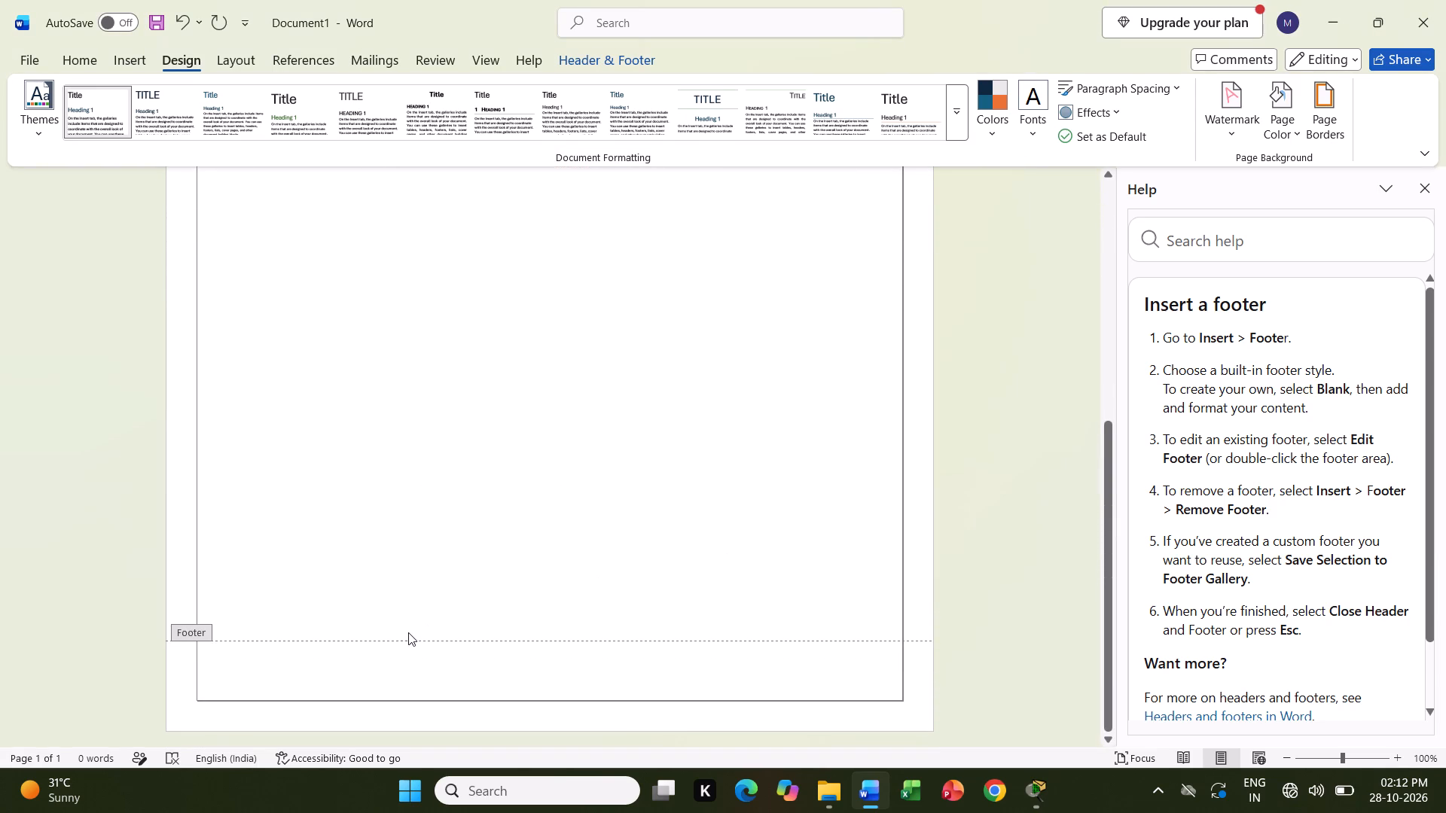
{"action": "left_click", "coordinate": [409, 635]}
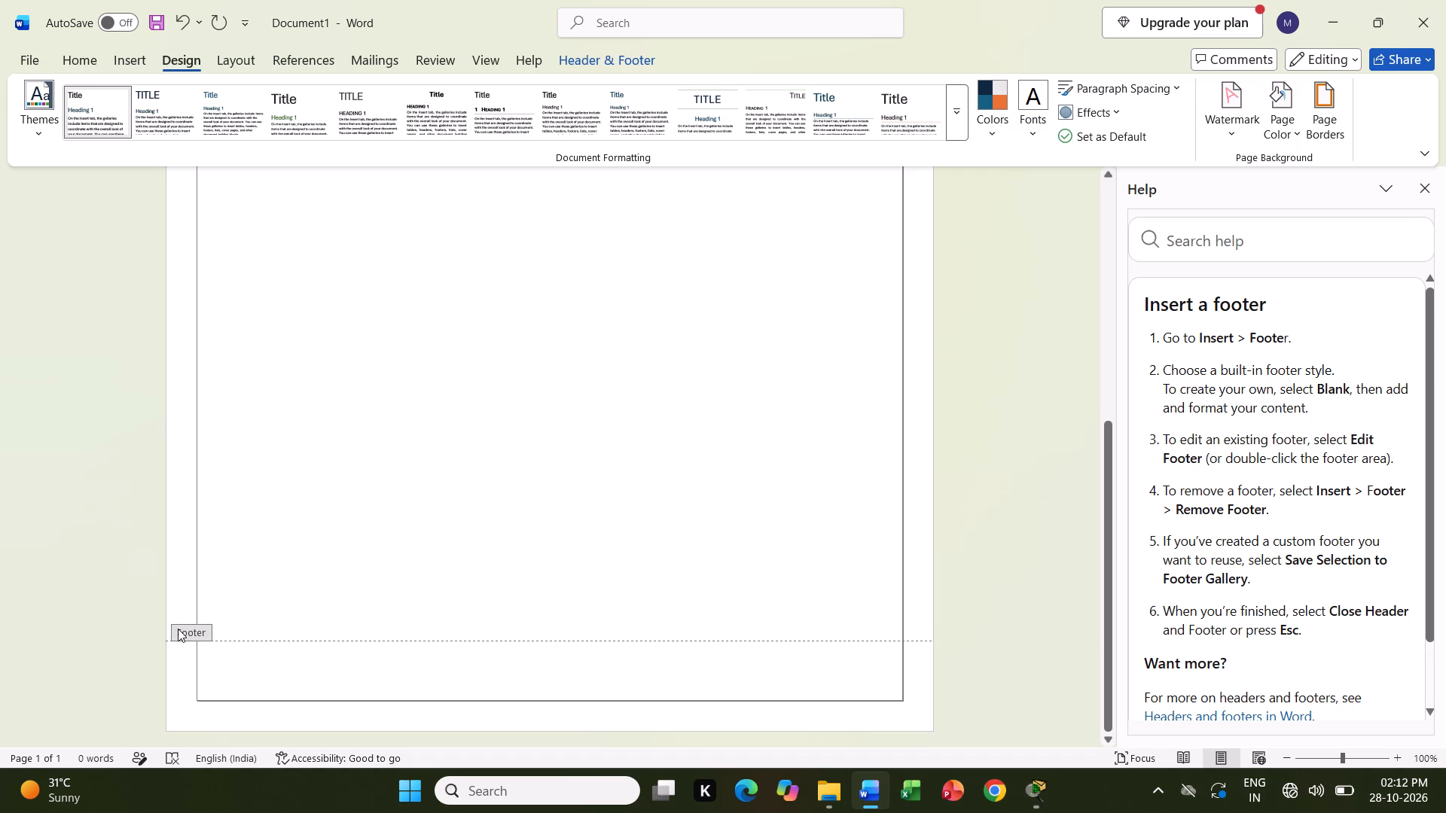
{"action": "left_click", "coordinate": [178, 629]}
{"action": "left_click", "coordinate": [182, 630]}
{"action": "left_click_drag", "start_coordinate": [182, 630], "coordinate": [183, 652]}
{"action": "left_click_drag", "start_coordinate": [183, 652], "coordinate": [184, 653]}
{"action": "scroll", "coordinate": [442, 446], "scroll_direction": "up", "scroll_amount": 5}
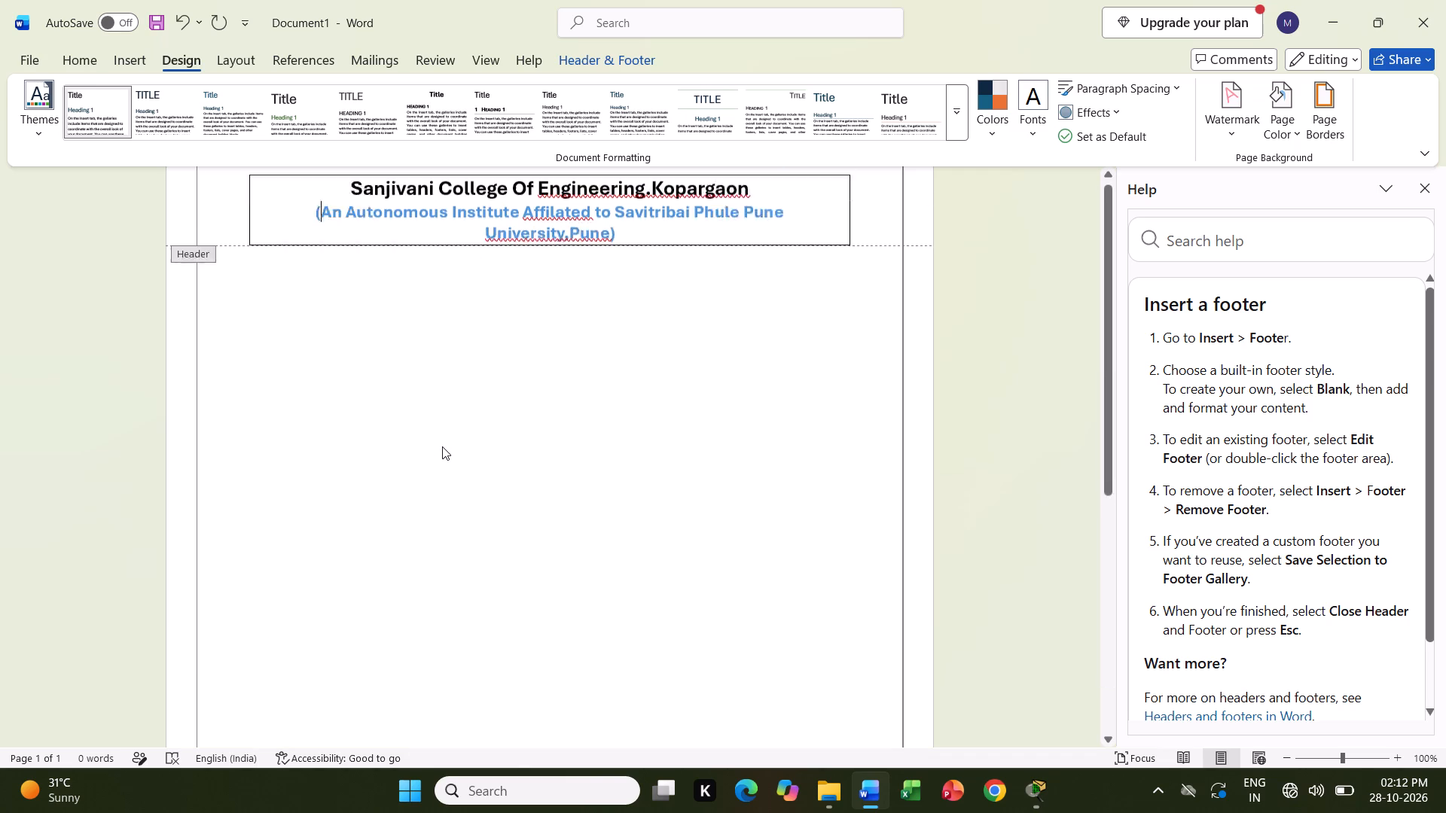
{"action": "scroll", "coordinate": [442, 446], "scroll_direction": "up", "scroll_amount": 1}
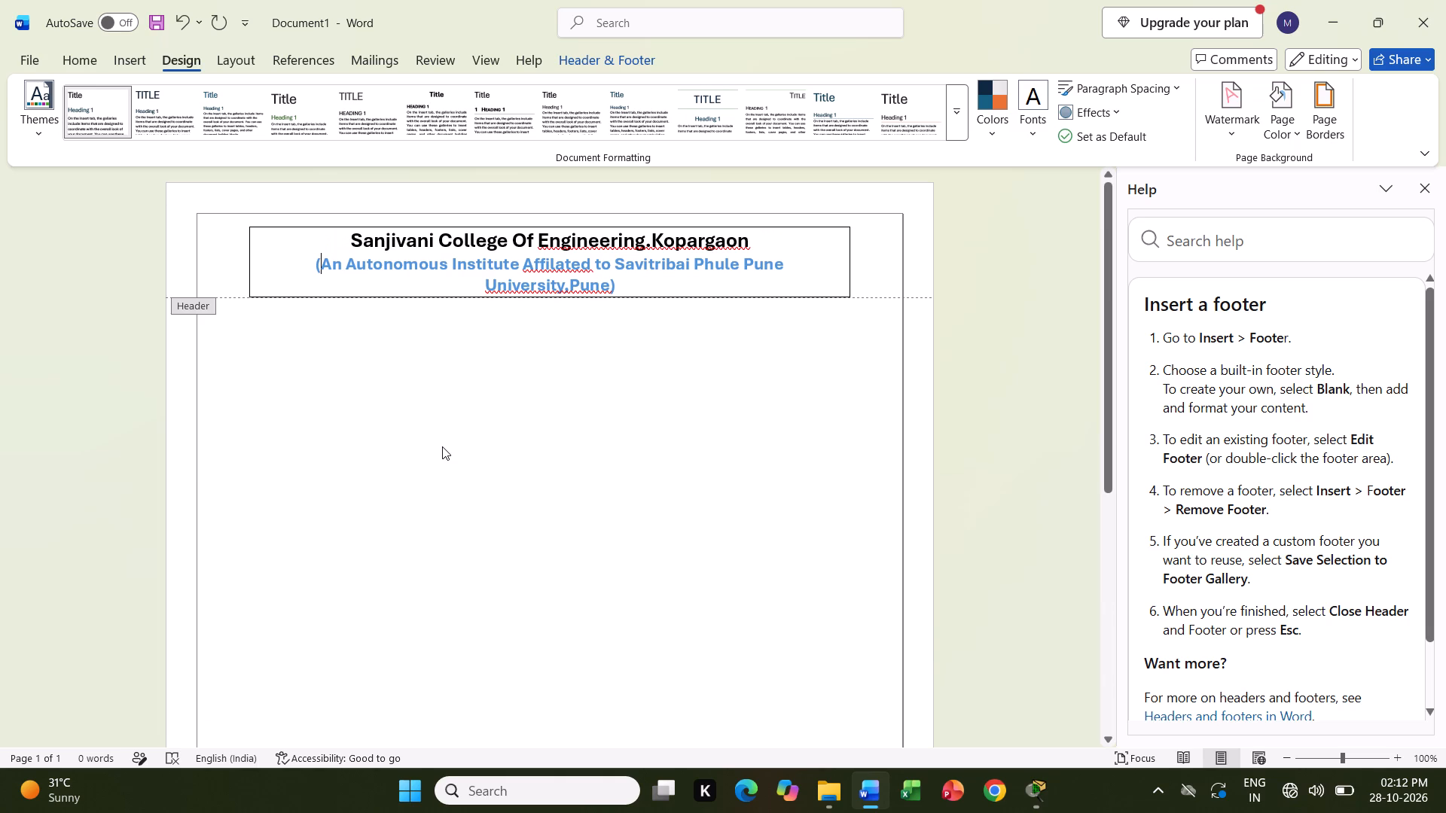
Extend the left border of the boxed college header outward, closer to the page border.
{"action": "left_click", "coordinate": [266, 251]}
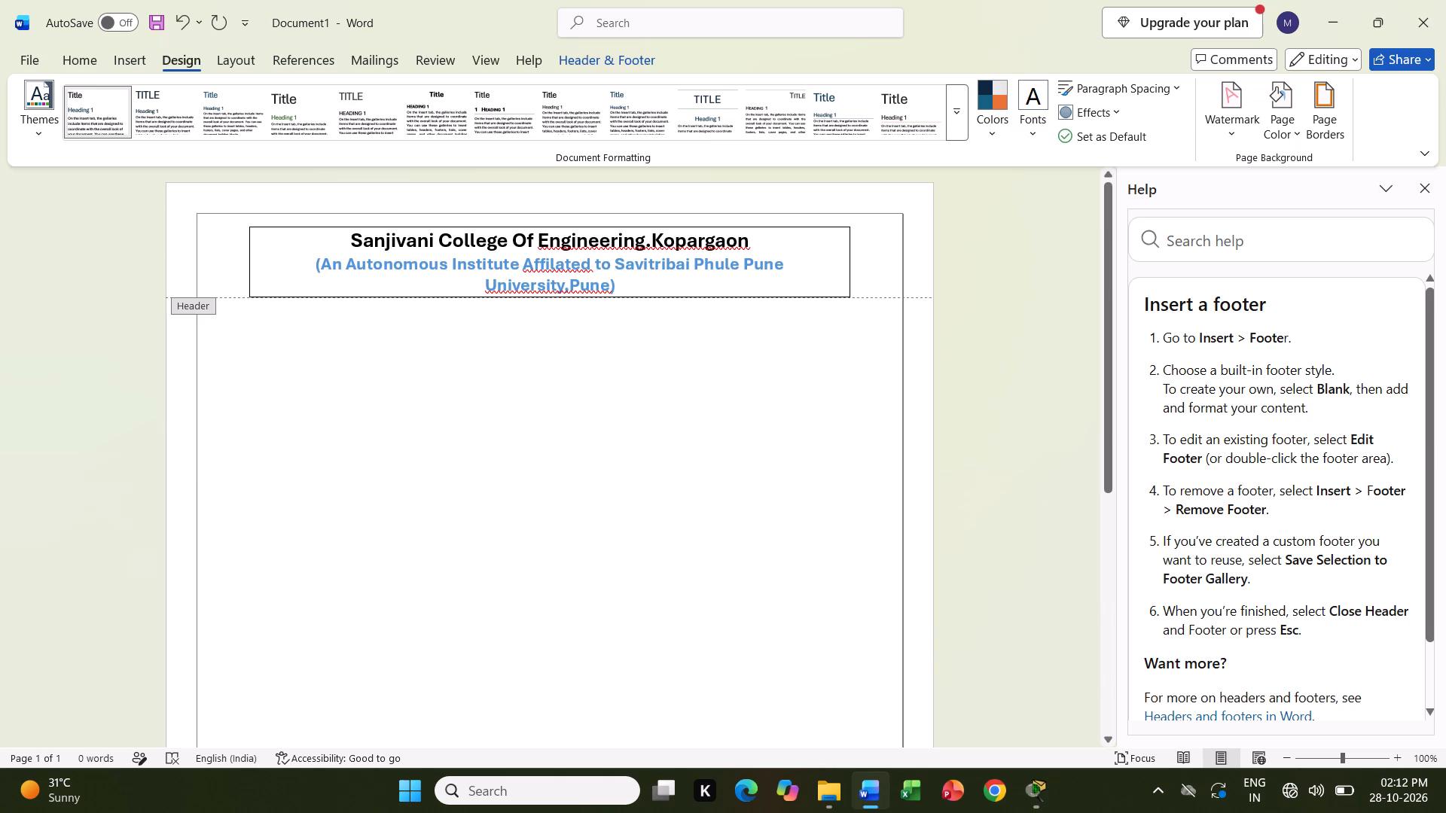
{"action": "left_click", "coordinate": [249, 252]}
{"action": "left_click_drag", "start_coordinate": [249, 252], "coordinate": [236, 252]}
{"action": "left_click_drag", "start_coordinate": [236, 252], "coordinate": [182, 251]}
{"action": "left_click", "coordinate": [215, 253]}
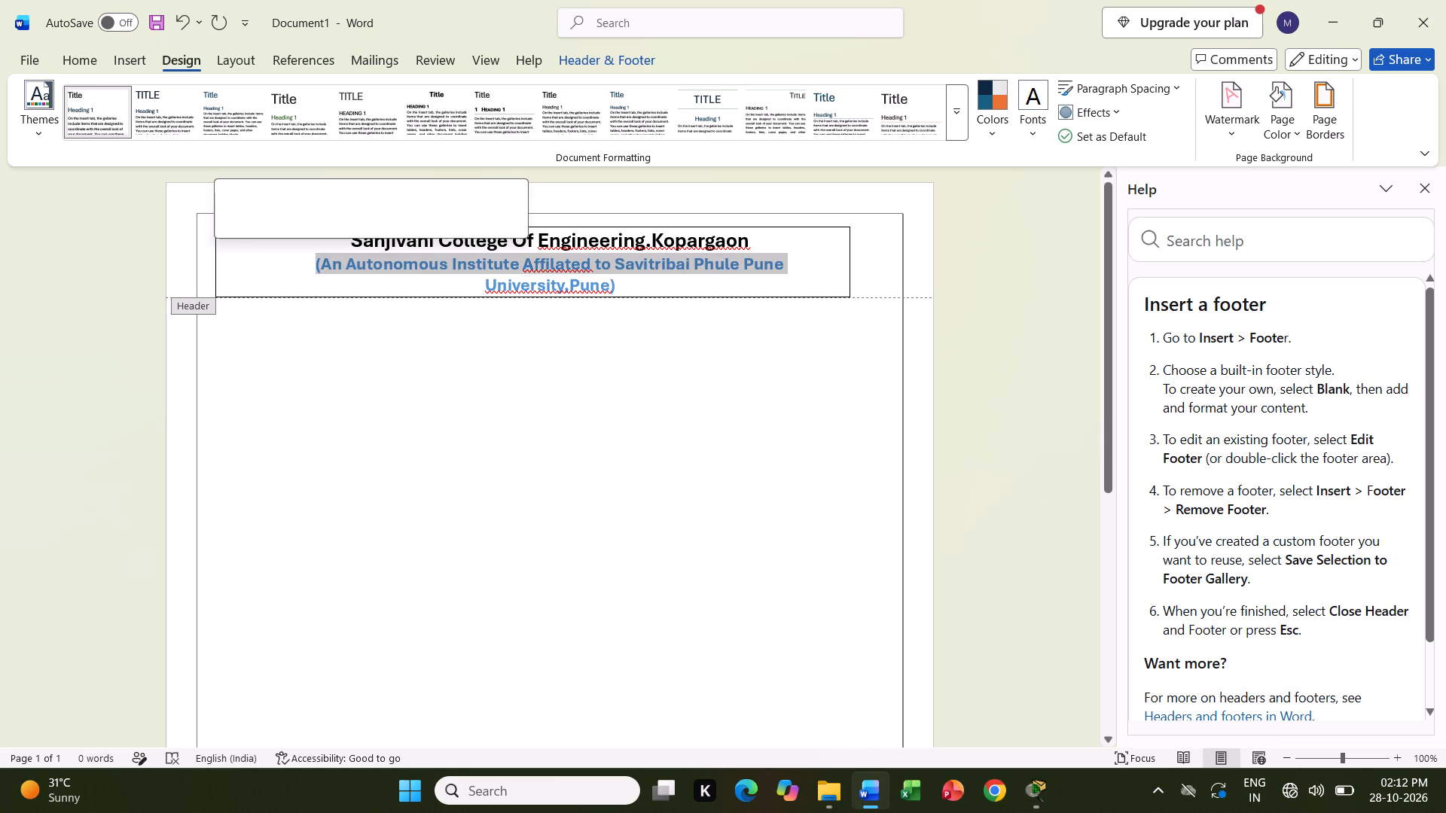
{"action": "left_click_drag", "start_coordinate": [217, 254], "coordinate": [206, 251]}
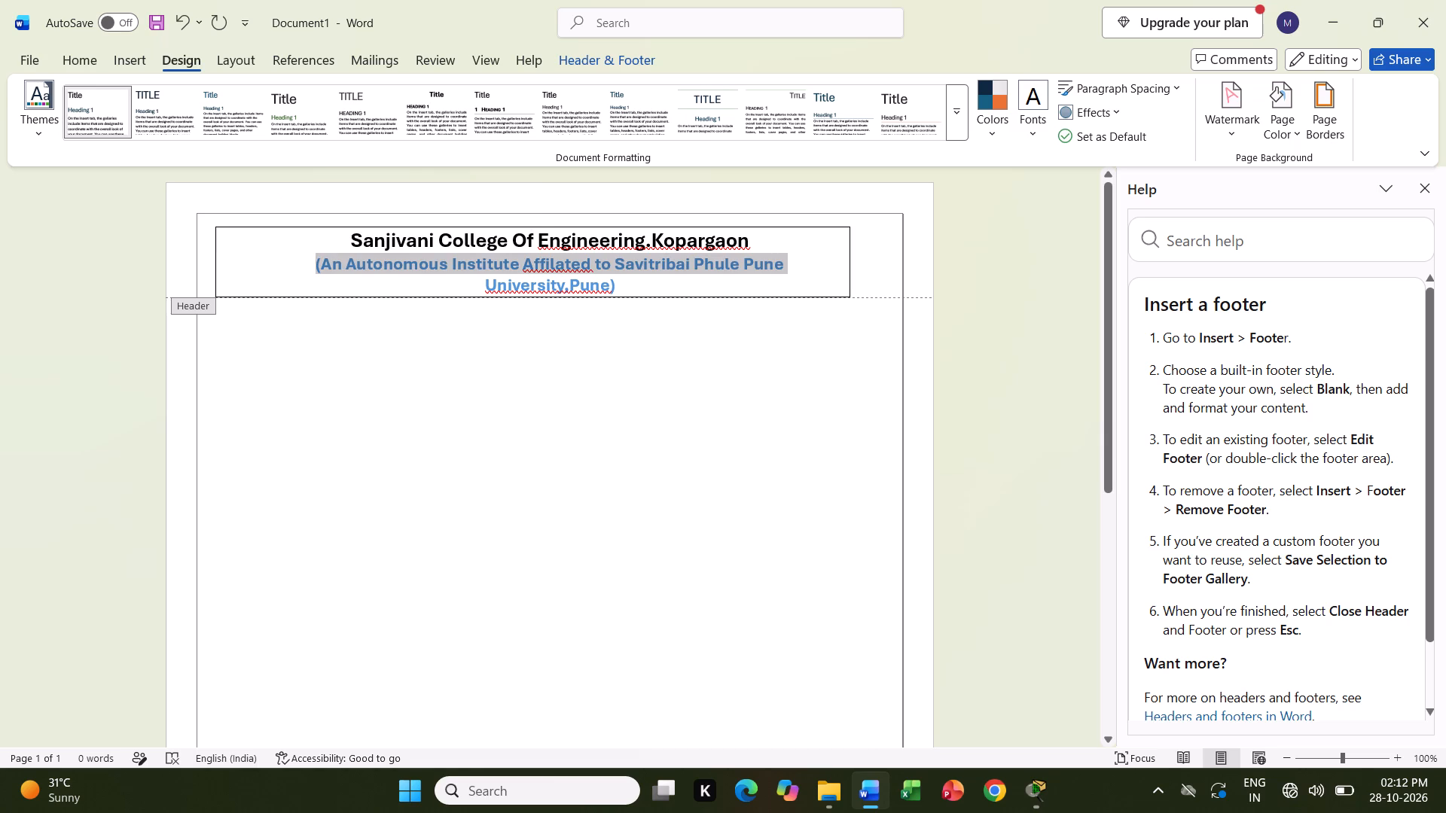
{"action": "left_click_drag", "start_coordinate": [206, 251], "coordinate": [517, 236]}
{"action": "left_click", "coordinate": [517, 236]}
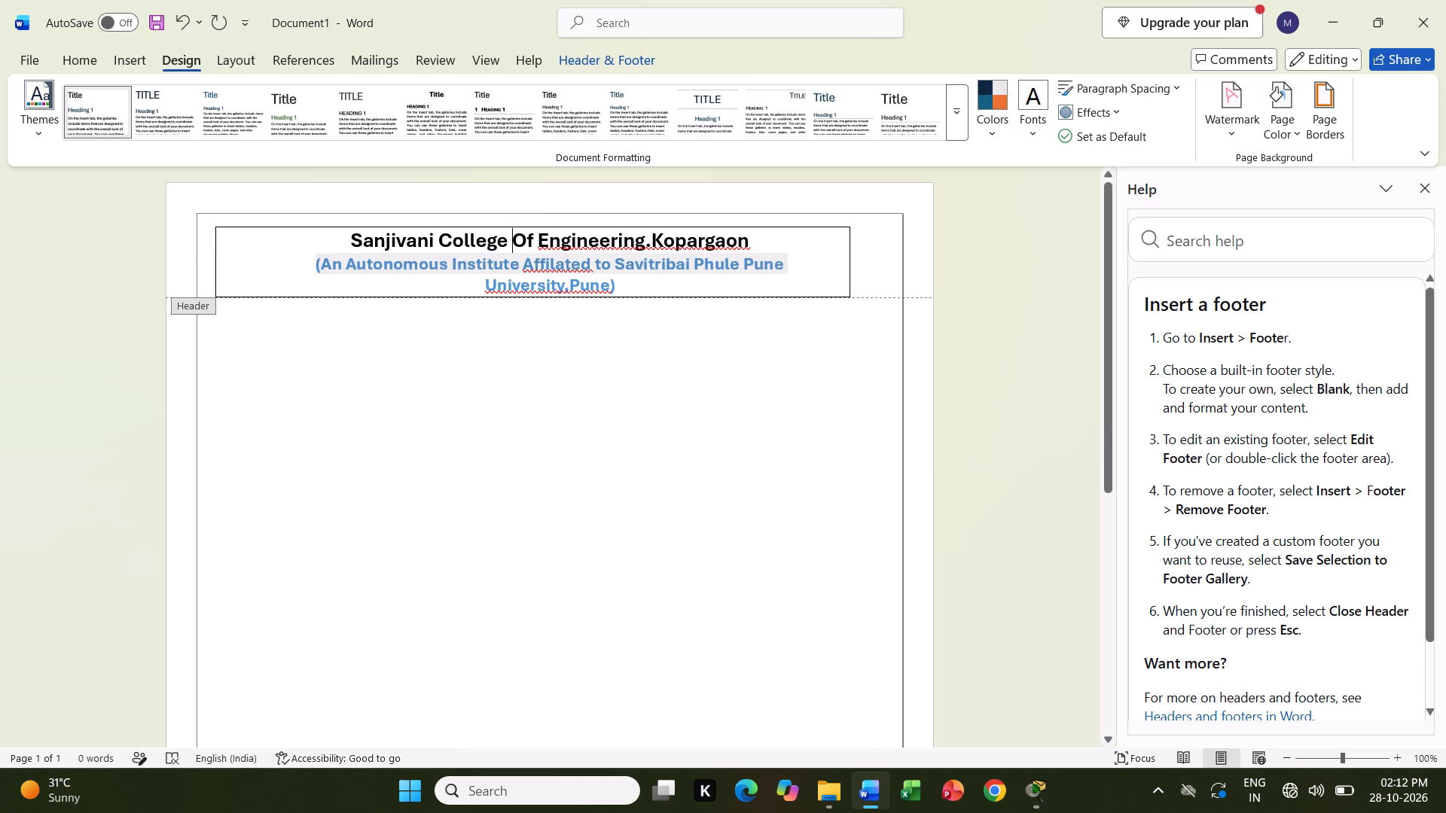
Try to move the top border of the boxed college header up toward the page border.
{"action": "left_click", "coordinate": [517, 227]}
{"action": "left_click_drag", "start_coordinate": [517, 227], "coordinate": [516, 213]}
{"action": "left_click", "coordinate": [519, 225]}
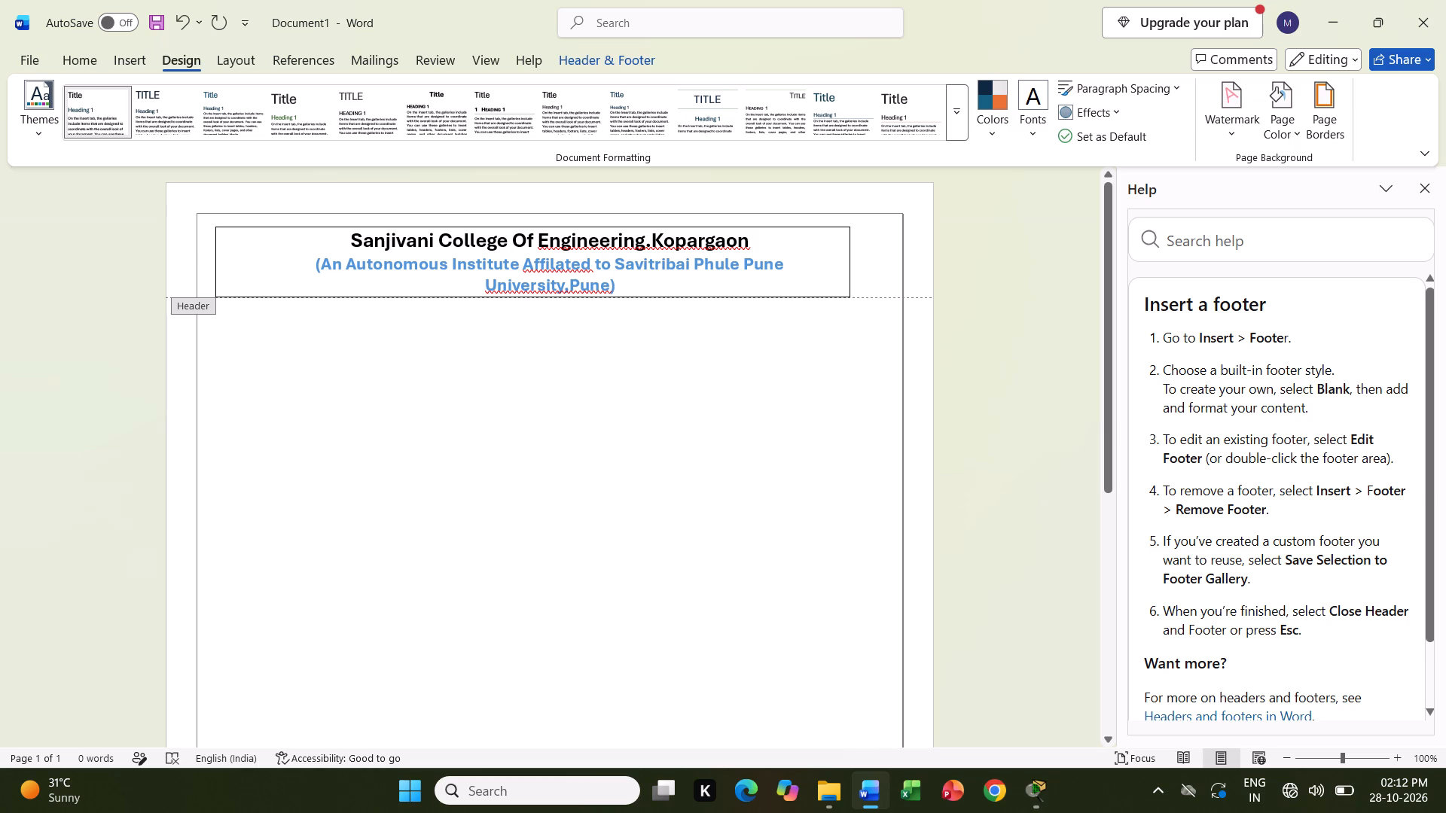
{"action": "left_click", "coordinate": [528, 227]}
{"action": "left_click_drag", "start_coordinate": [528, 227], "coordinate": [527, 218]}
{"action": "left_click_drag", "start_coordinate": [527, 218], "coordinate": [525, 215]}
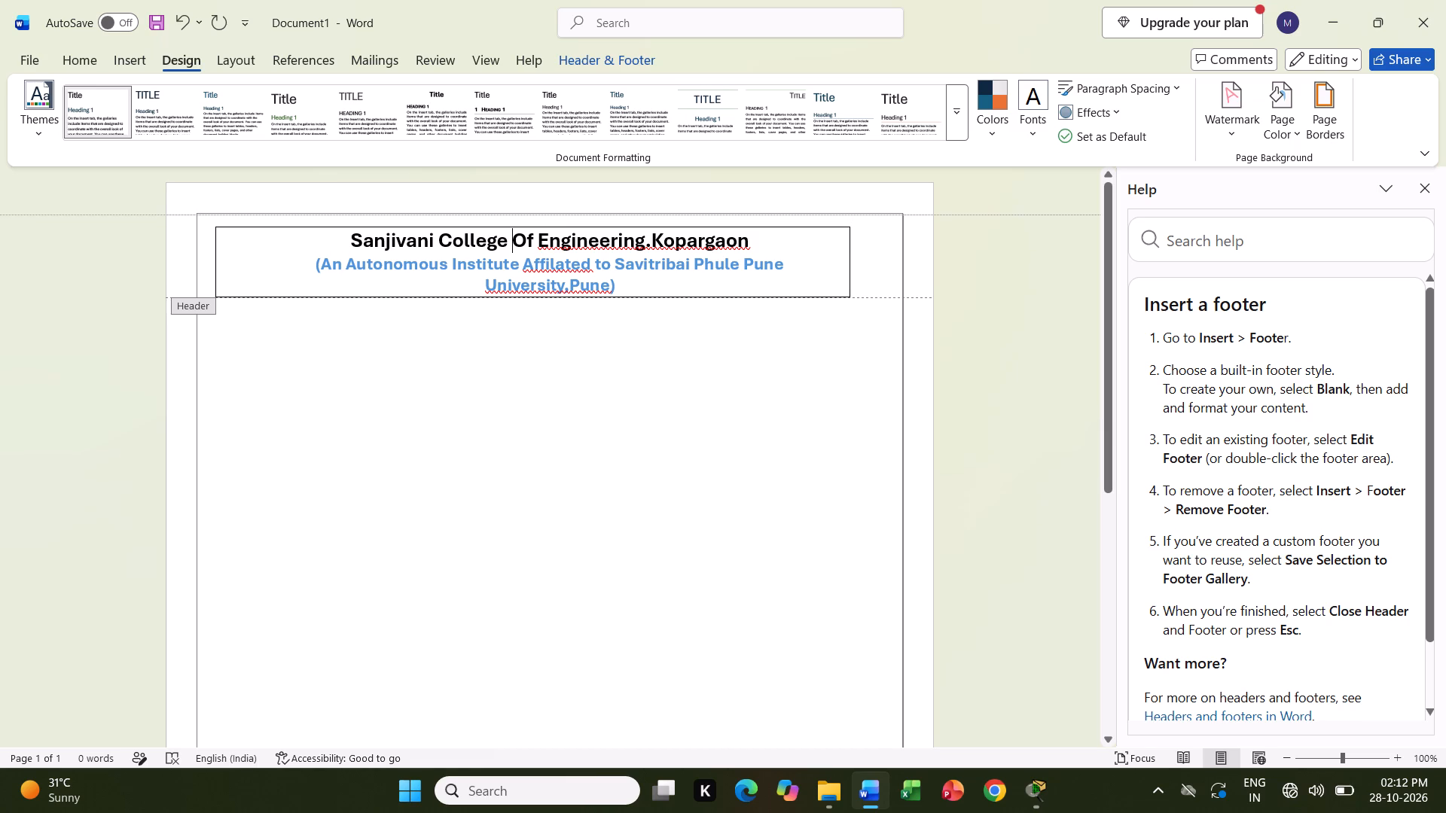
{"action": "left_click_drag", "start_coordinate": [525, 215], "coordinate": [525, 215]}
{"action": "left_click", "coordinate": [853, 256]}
Insert the picture Passport_Photo_01 from the Documents folder on this device into the header's blue affiliation line.
{"action": "scroll", "coordinate": [755, 311], "scroll_direction": "down", "scroll_amount": 2}
{"action": "scroll", "coordinate": [755, 311], "scroll_direction": "up", "scroll_amount": 5}
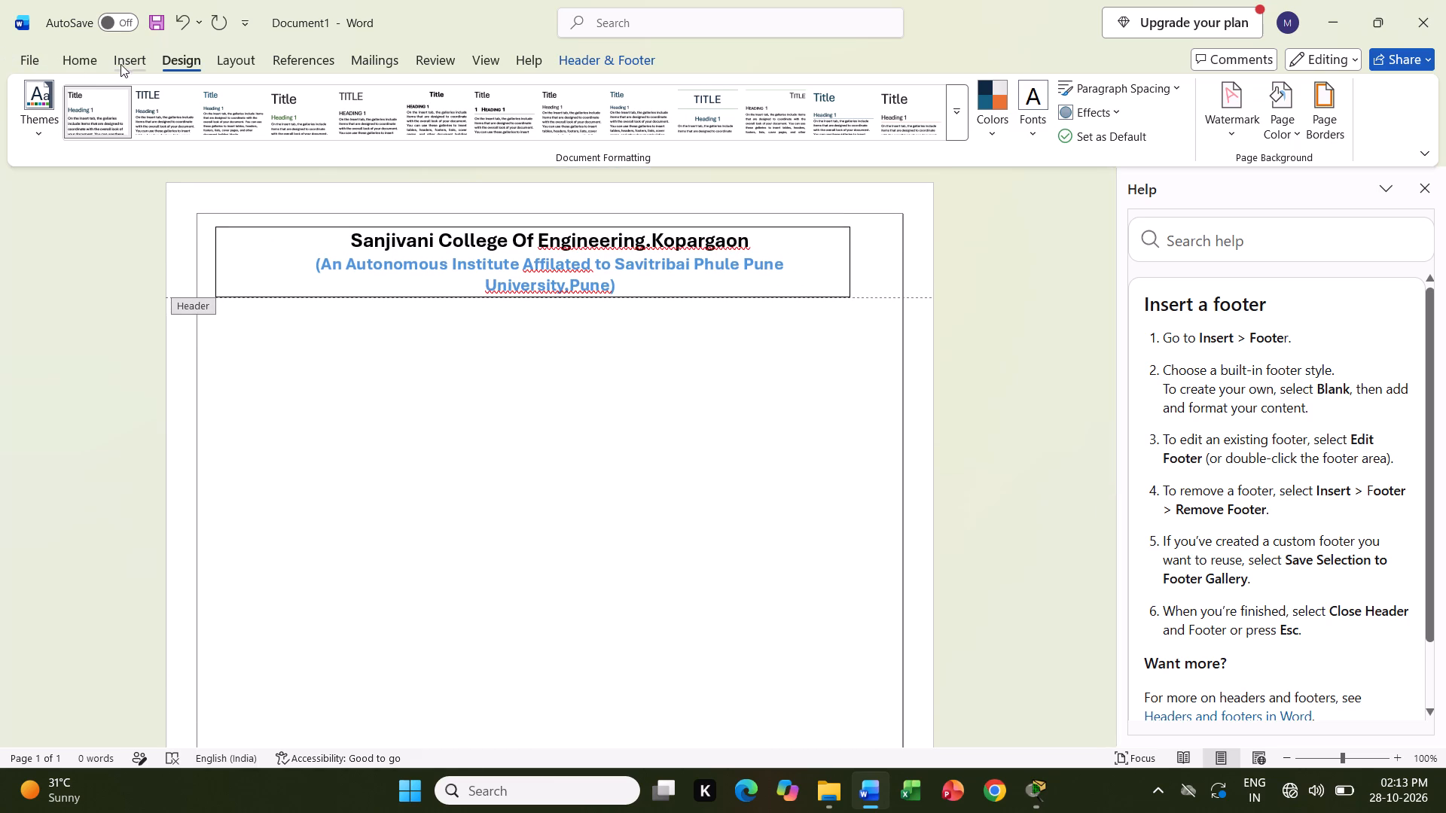
{"action": "left_click", "coordinate": [120, 62]}
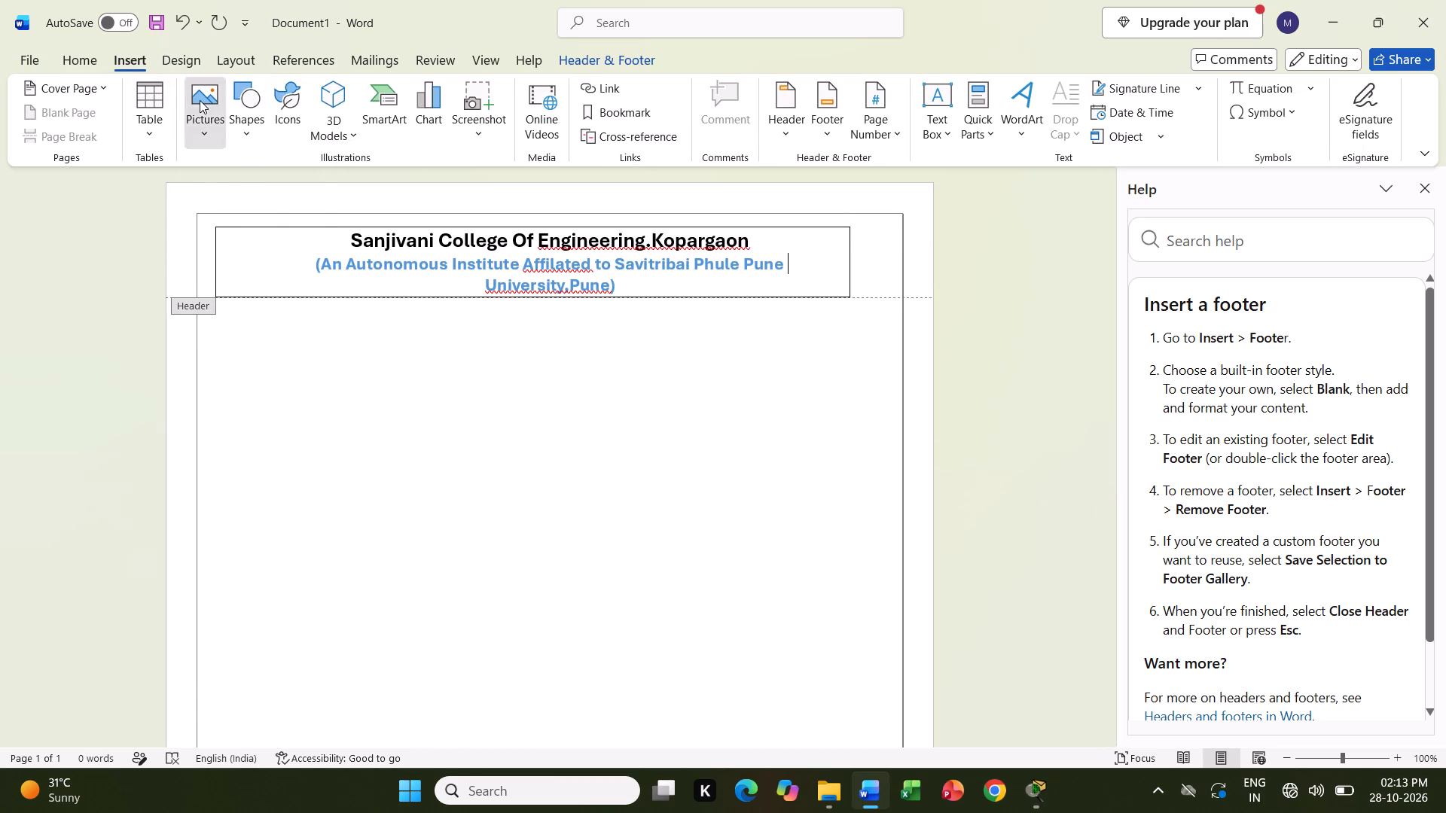
{"action": "left_click", "coordinate": [200, 100]}
{"action": "left_click", "coordinate": [219, 202]}
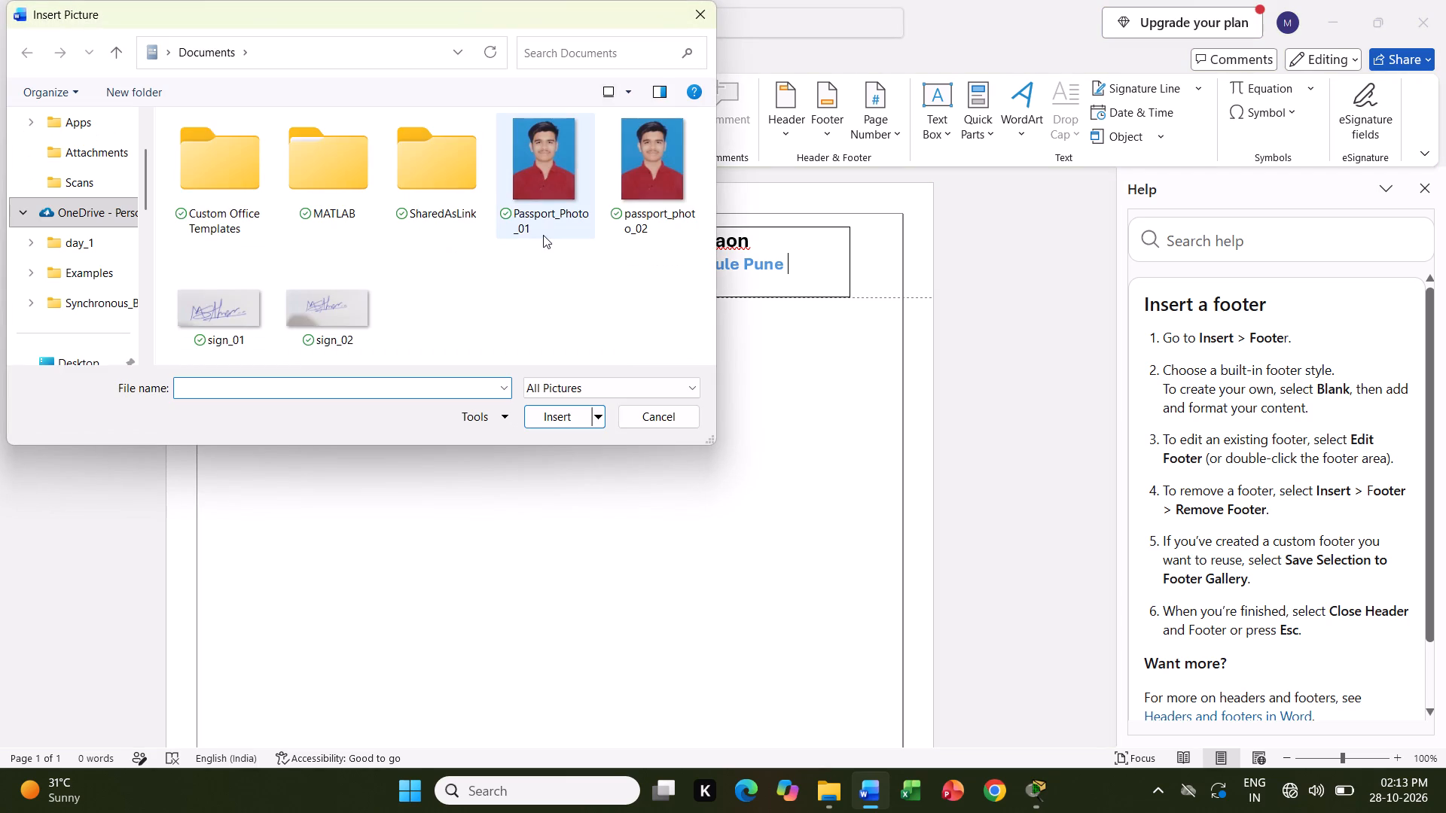
{"action": "left_click", "coordinate": [541, 179]}
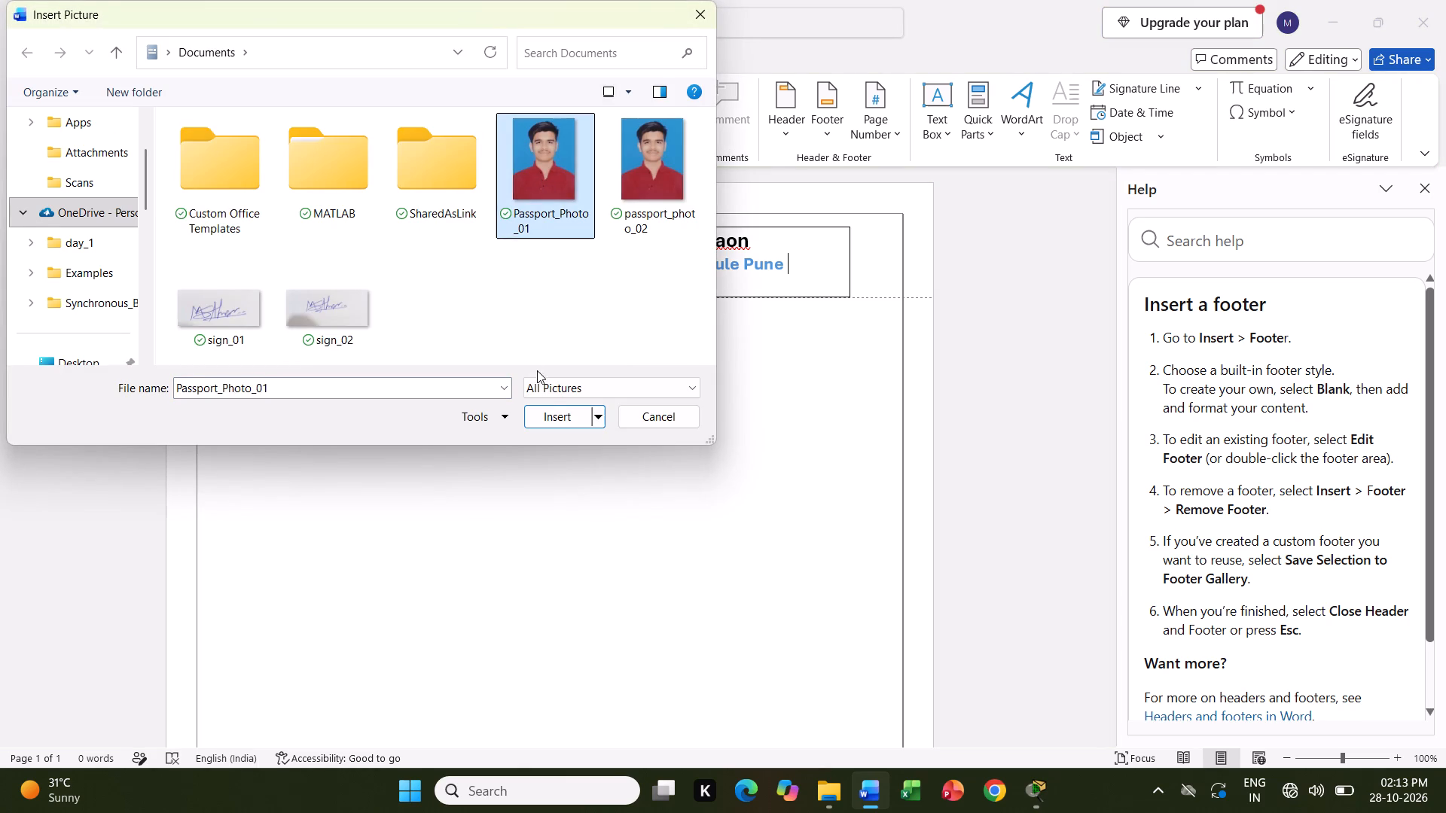
{"action": "left_click", "coordinate": [551, 407]}
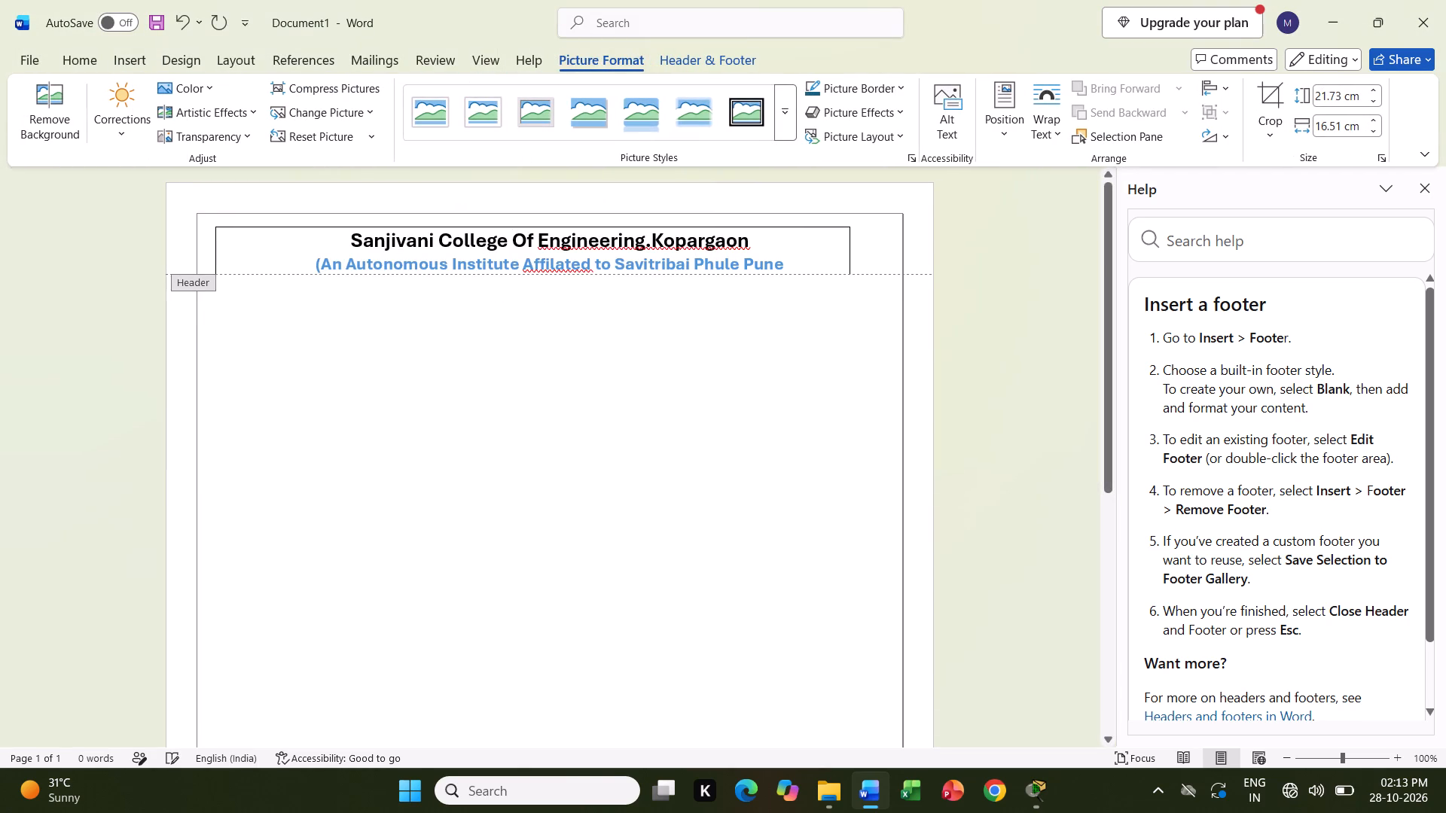
Examine the header area and the page down to the footer for the inserted picture.
{"action": "left_click", "coordinate": [535, 367]}
{"action": "scroll", "coordinate": [535, 432], "scroll_direction": "down", "scroll_amount": 1}
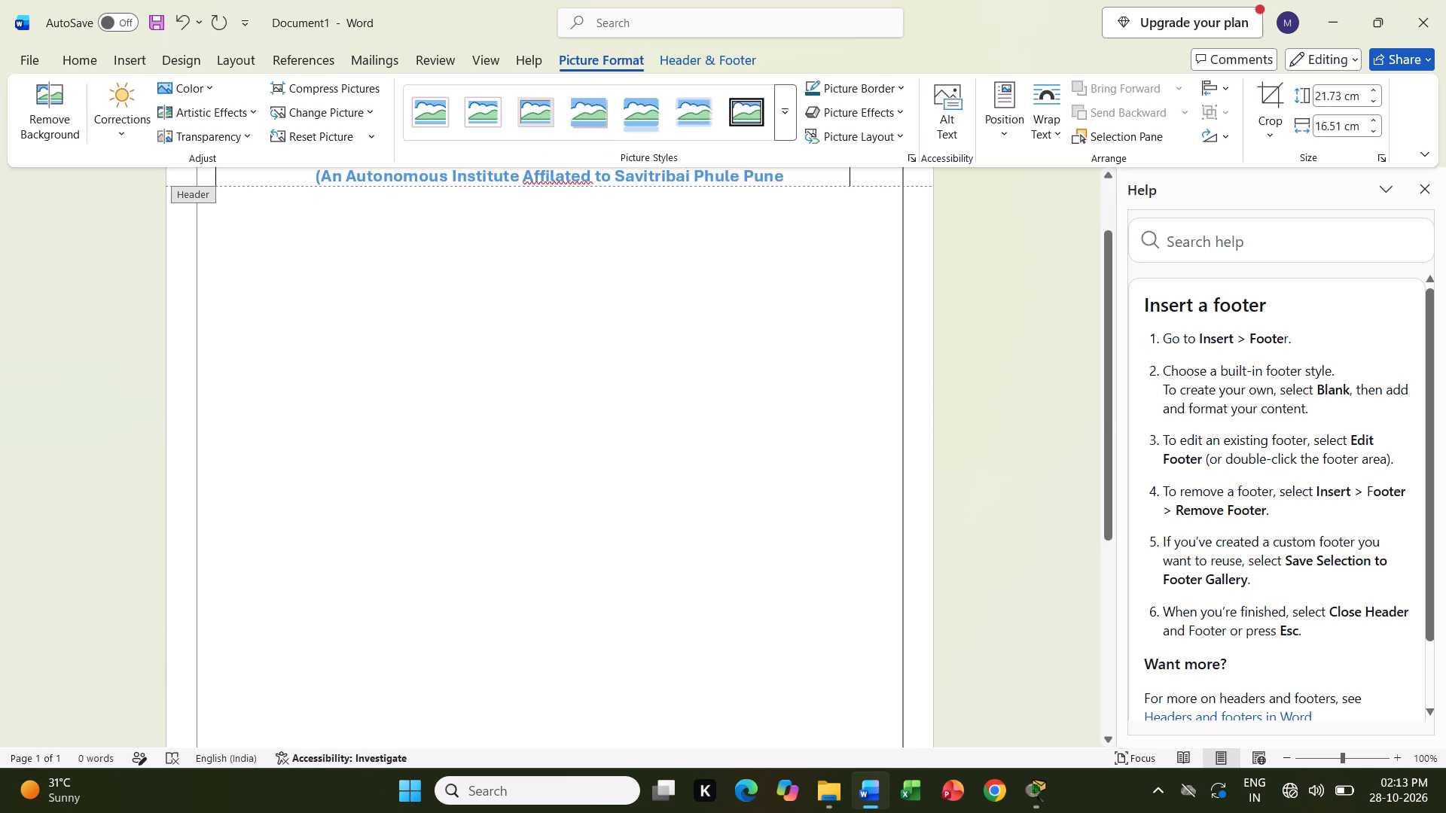
{"action": "scroll", "coordinate": [502, 382], "scroll_direction": "down", "scroll_amount": 3}
{"action": "scroll", "coordinate": [502, 382], "scroll_direction": "up", "scroll_amount": 5}
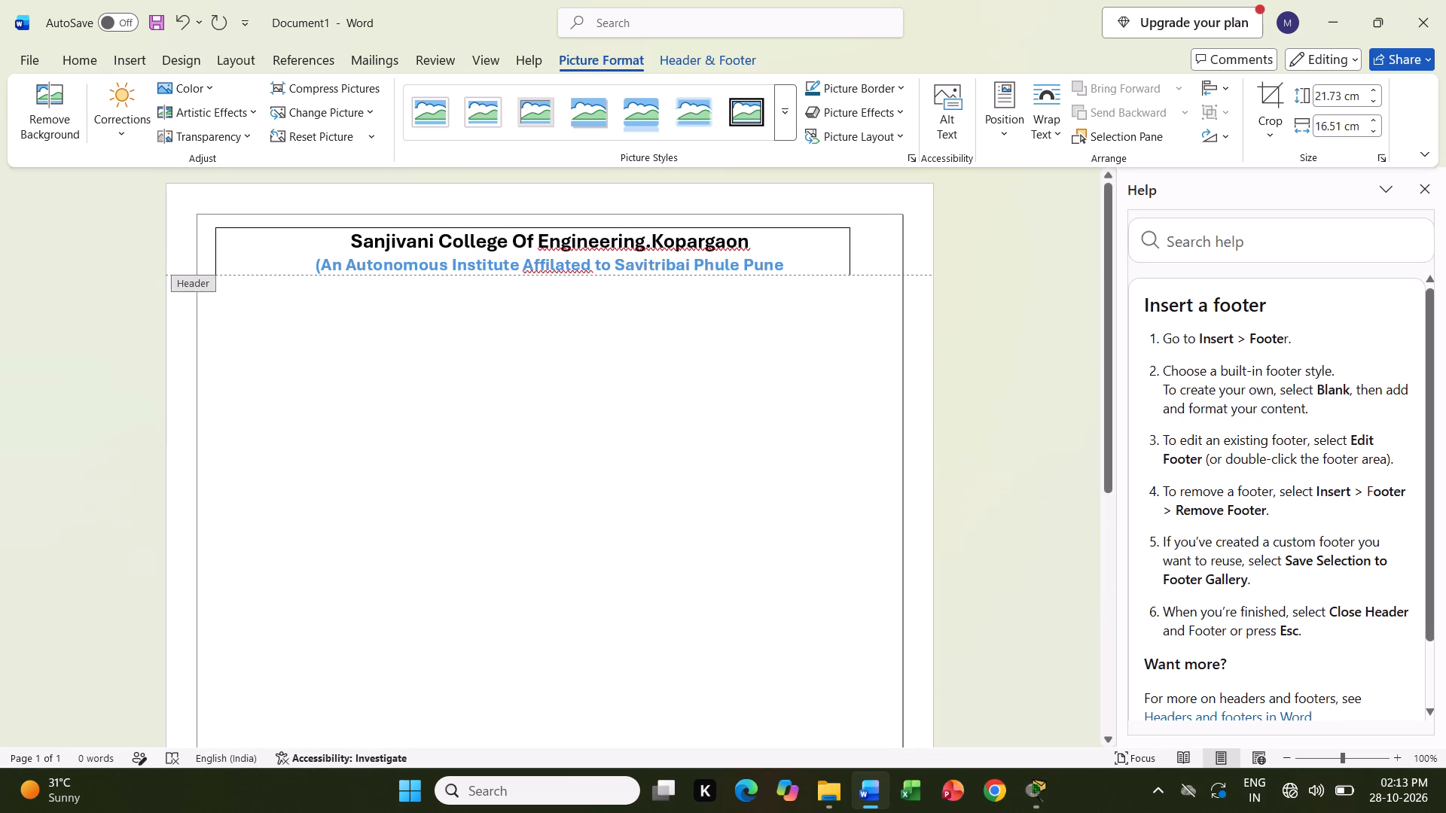
{"action": "left_click", "coordinate": [220, 276]}
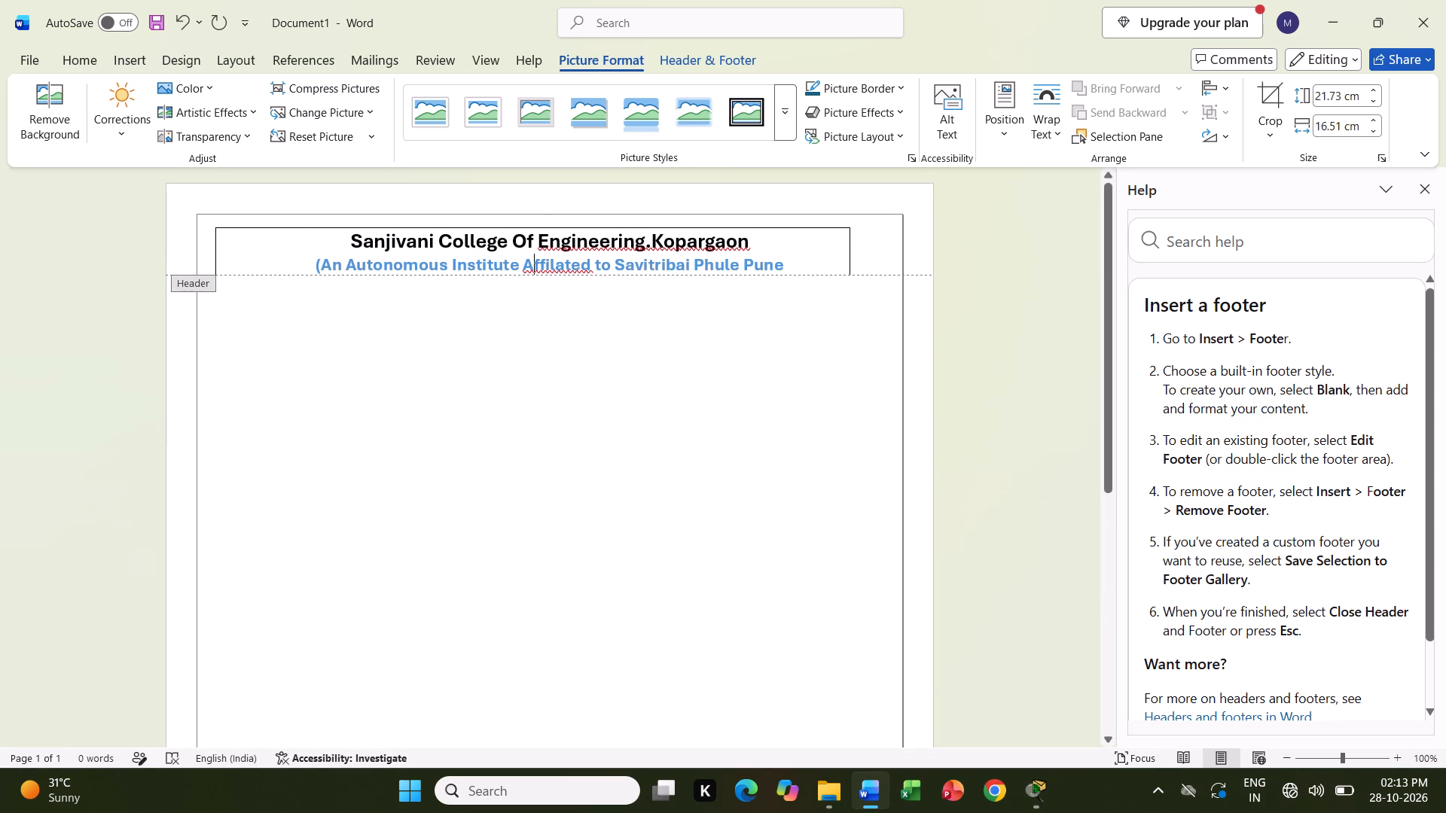
{"action": "left_click_drag", "start_coordinate": [220, 276], "coordinate": [206, 284]}
{"action": "left_click", "coordinate": [206, 284]}
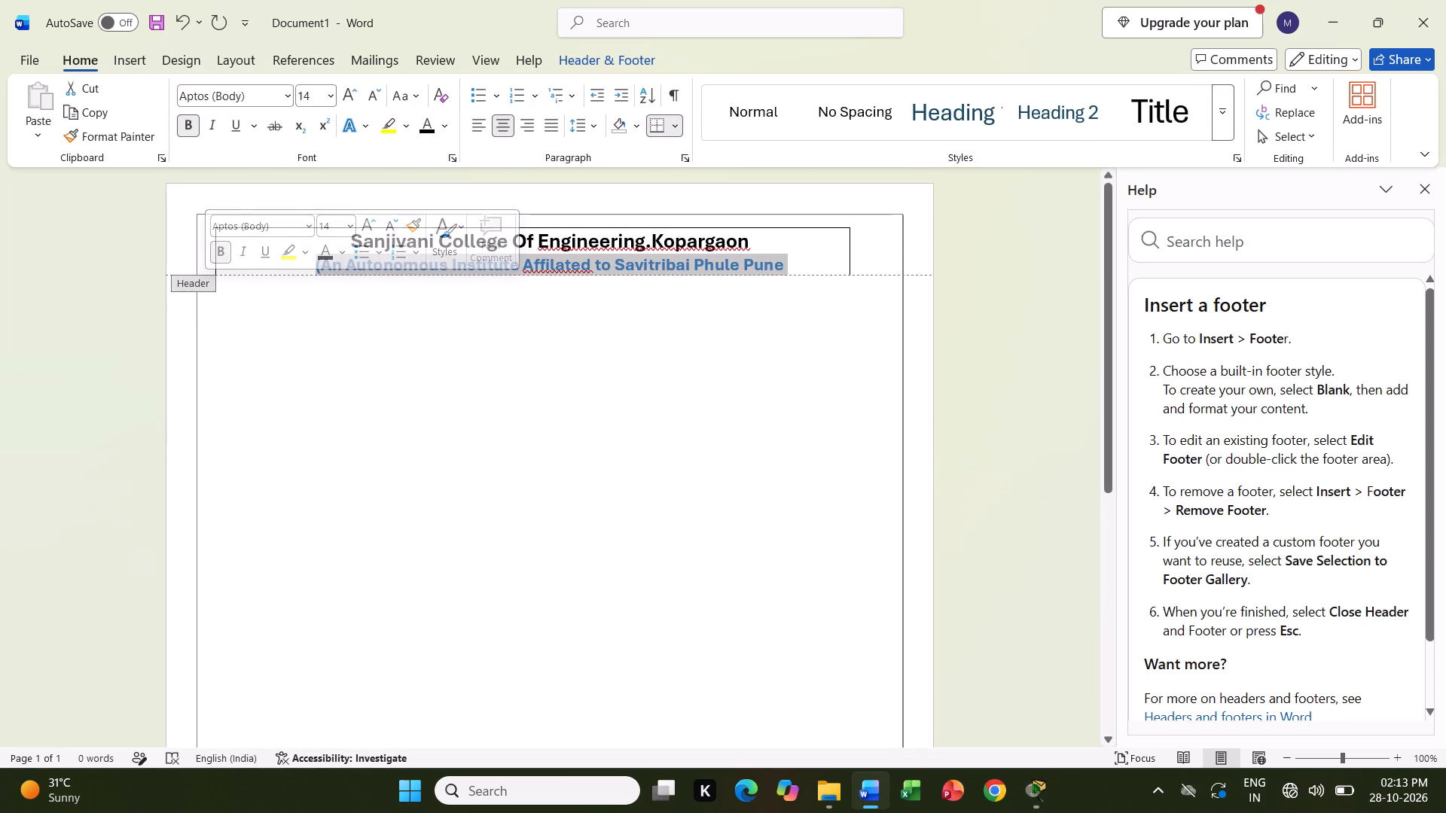
{"action": "left_click", "coordinate": [564, 379]}
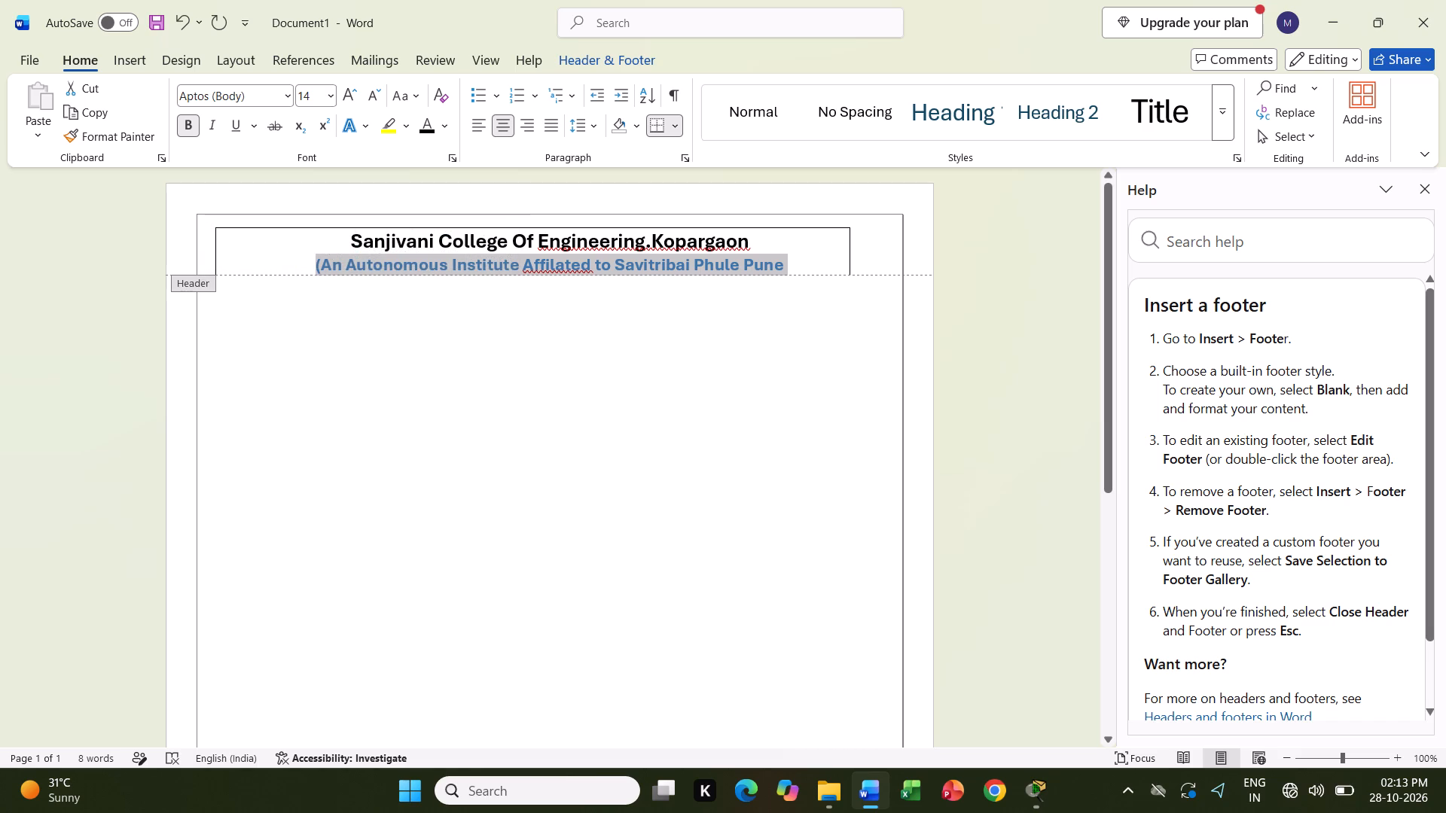
{"action": "scroll", "coordinate": [564, 379], "scroll_direction": "down", "scroll_amount": 9}
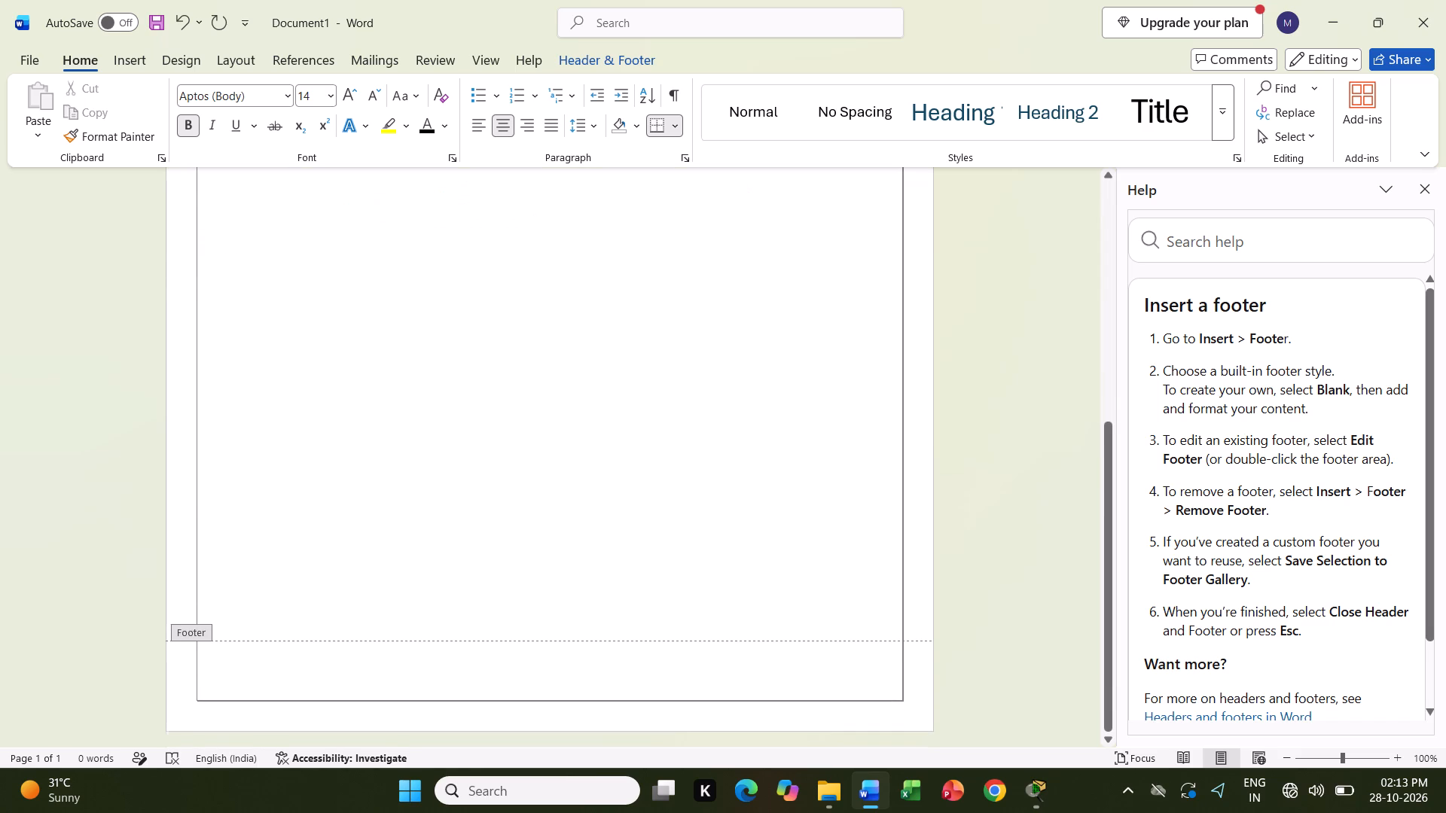
{"action": "scroll", "coordinate": [564, 379], "scroll_direction": "up", "scroll_amount": 3}
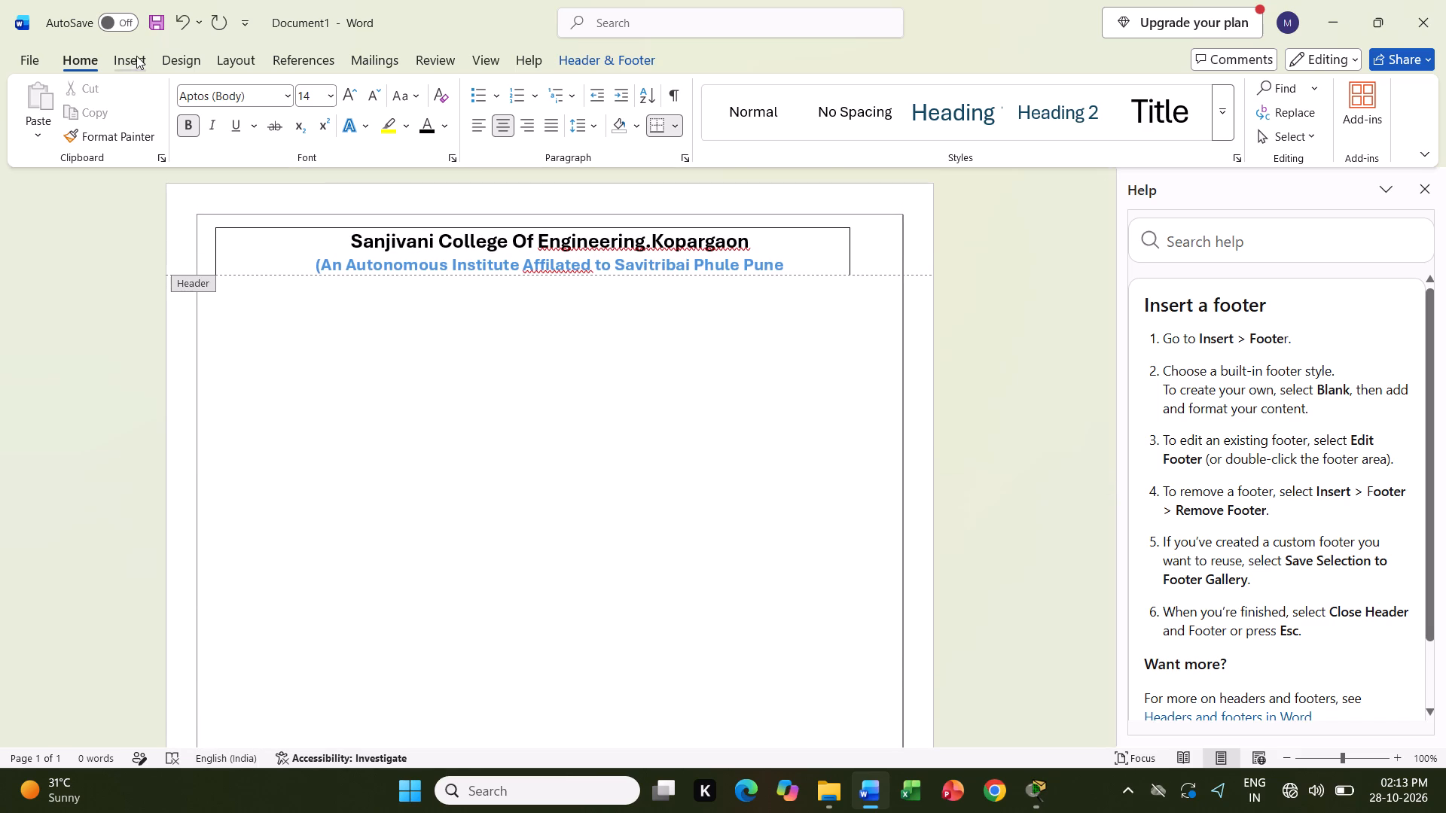
Insert Passport_Photo_01 again from this device, inside the word Affilated in the header's affiliation line.
{"action": "left_click", "coordinate": [135, 56]}
{"action": "left_click", "coordinate": [194, 87]}
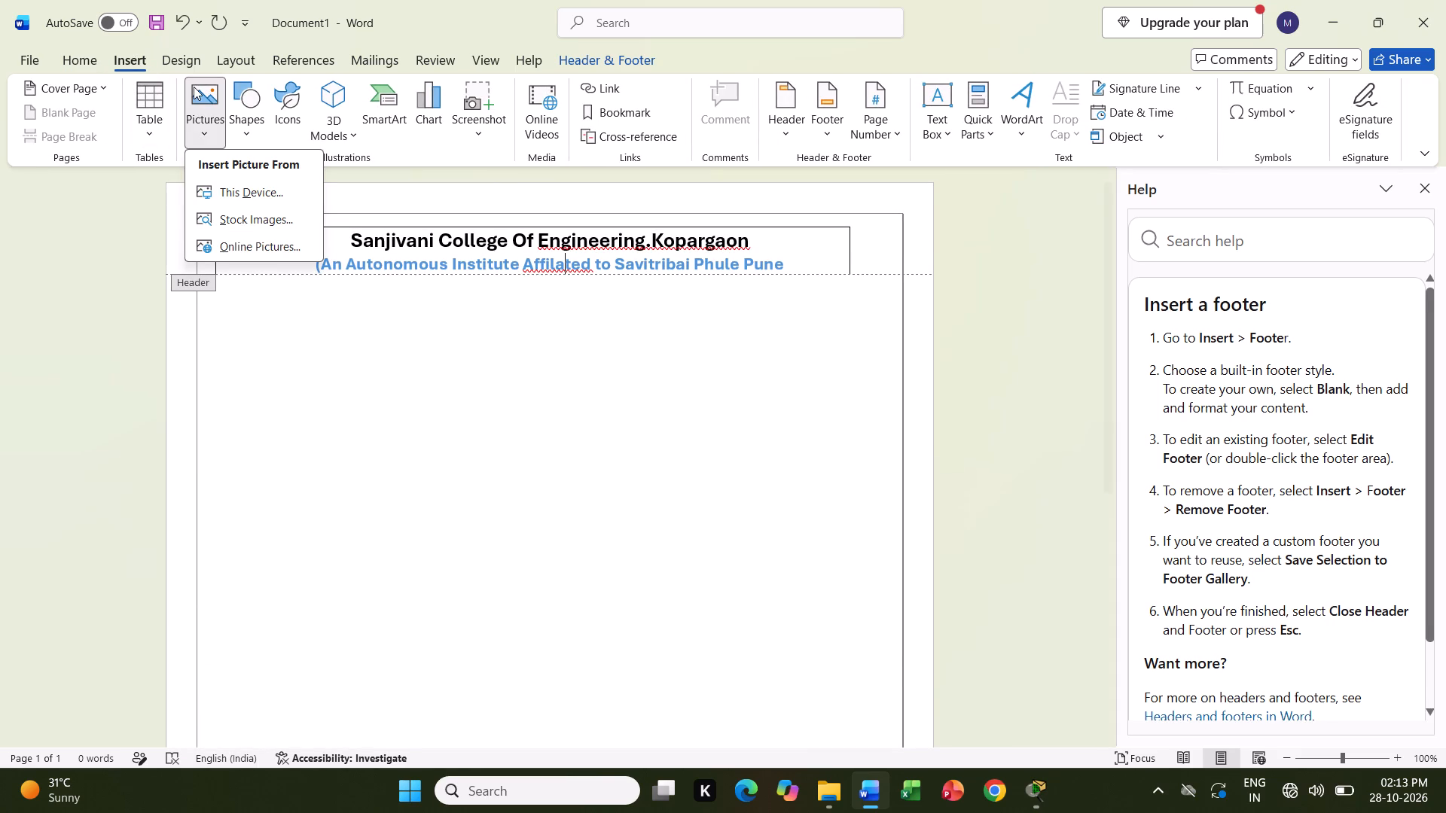
{"action": "left_click", "coordinate": [225, 199]}
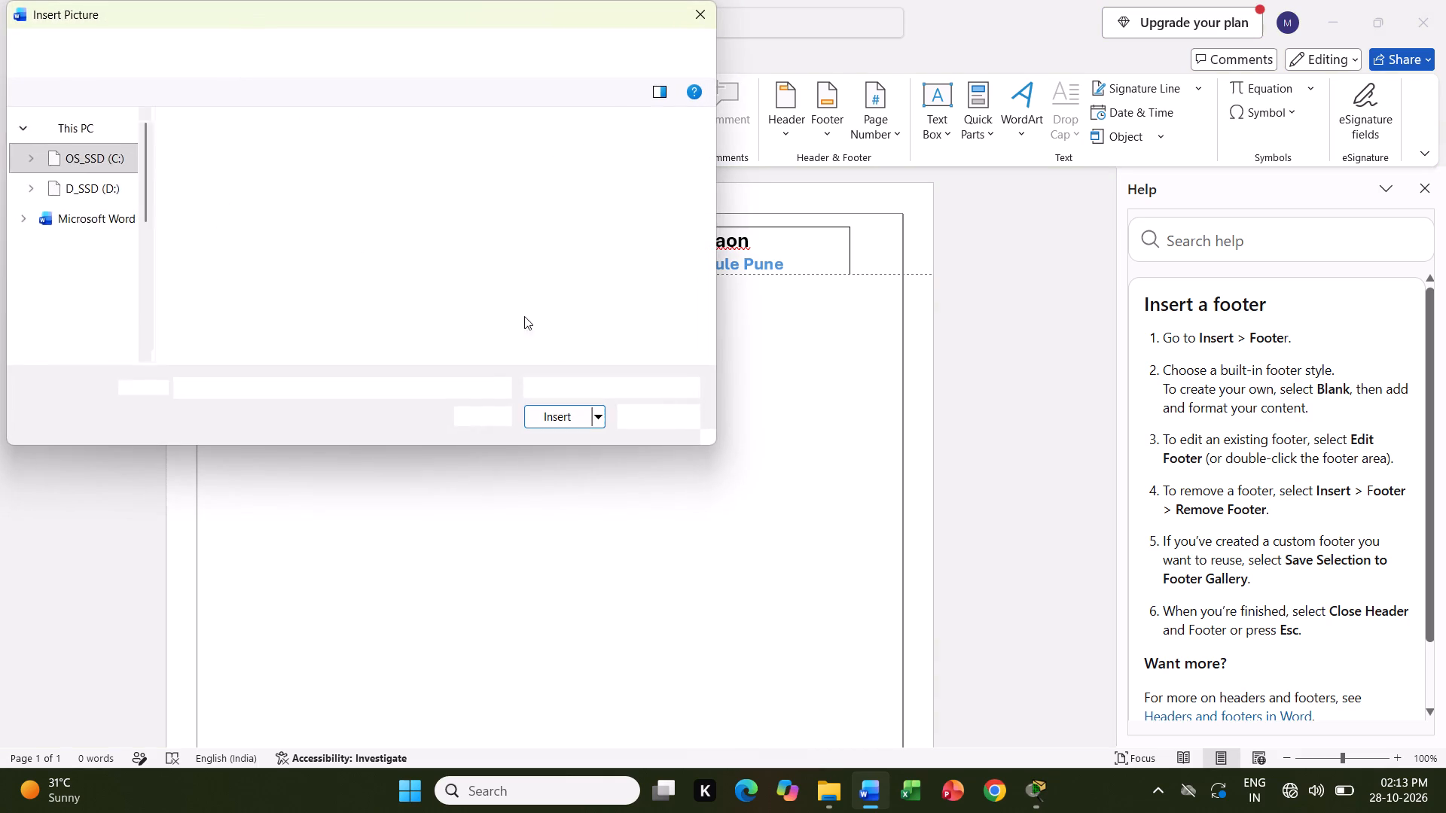
{"action": "left_click", "coordinate": [516, 190]}
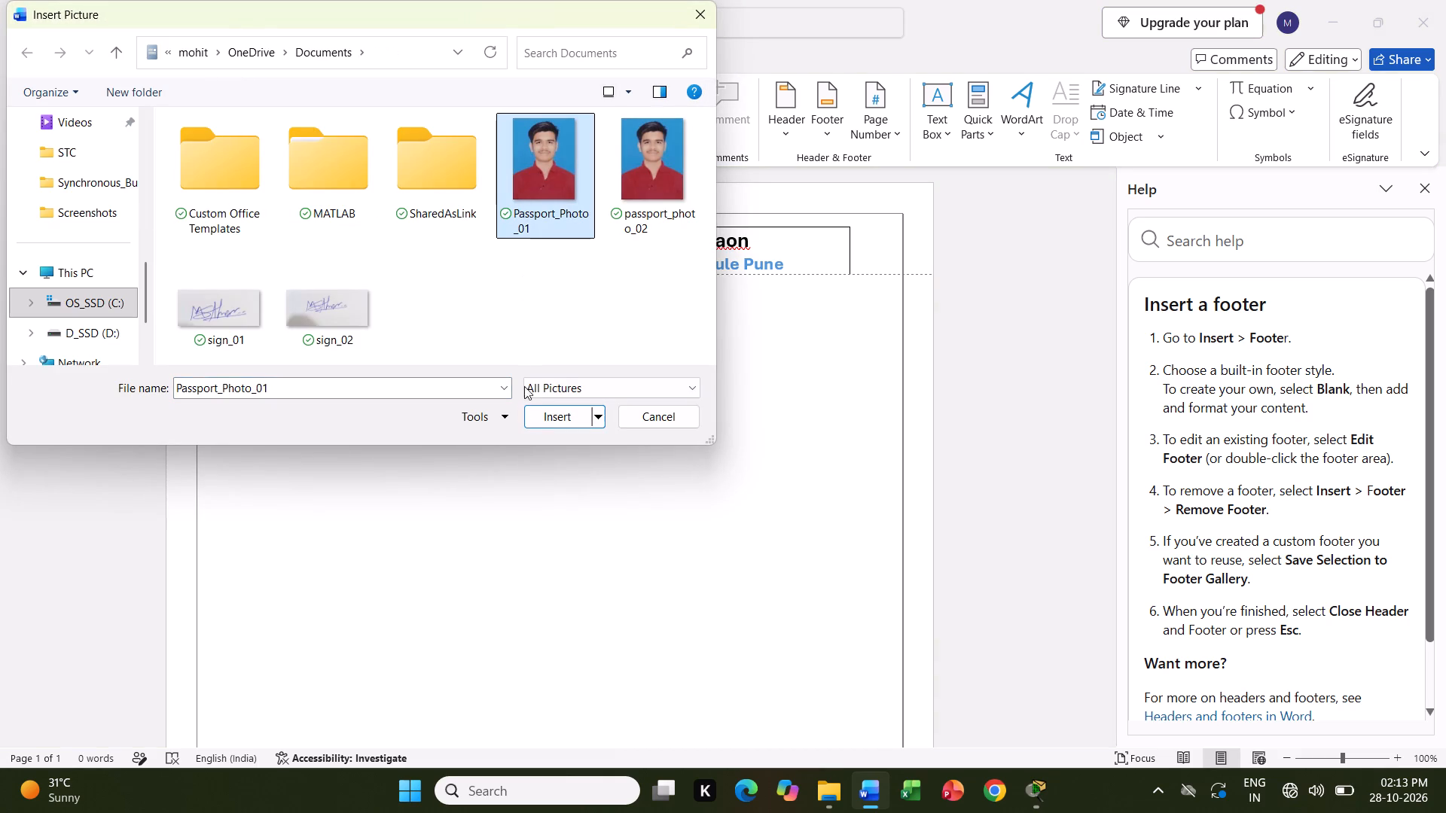
{"action": "left_click", "coordinate": [541, 412]}
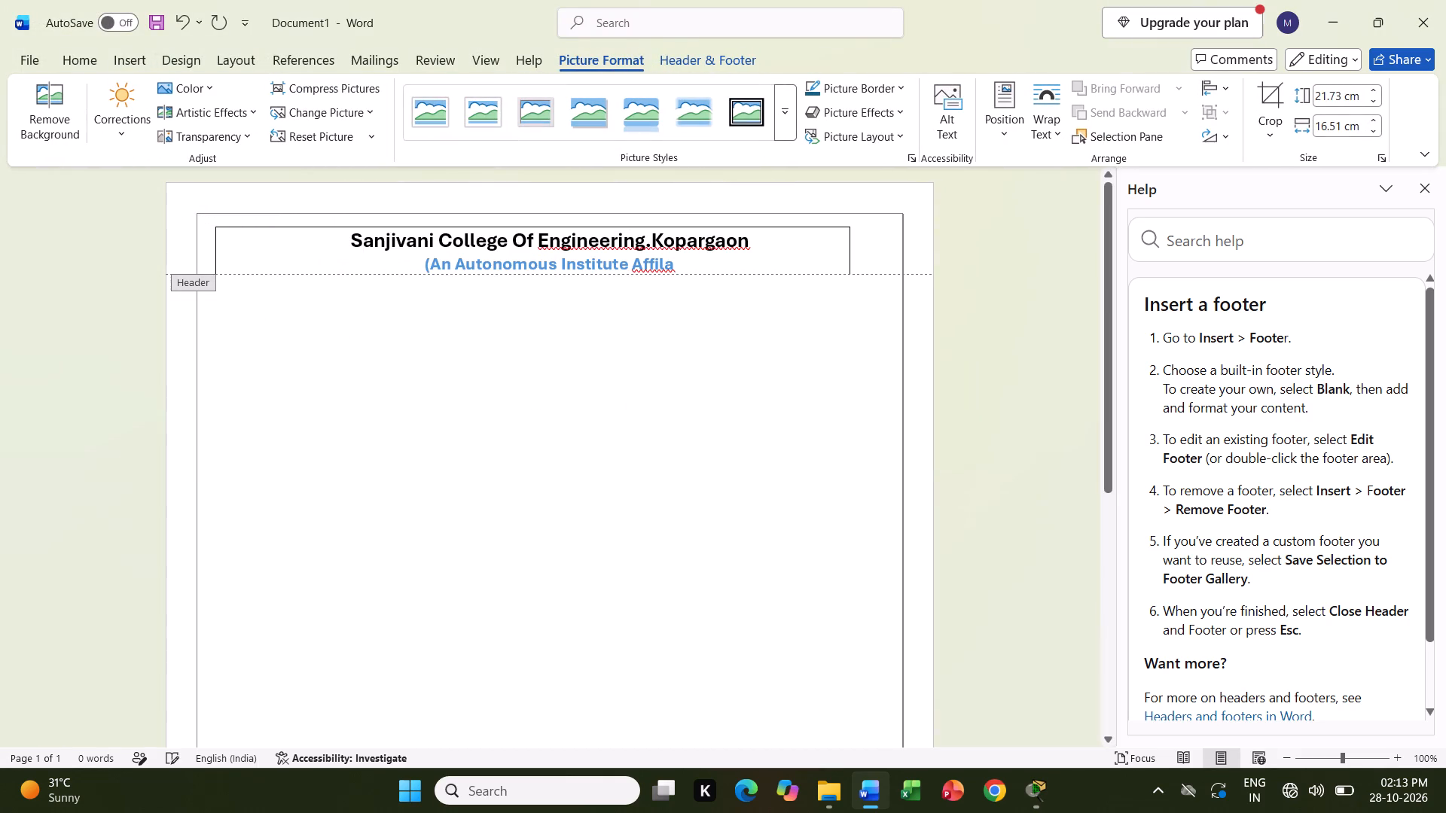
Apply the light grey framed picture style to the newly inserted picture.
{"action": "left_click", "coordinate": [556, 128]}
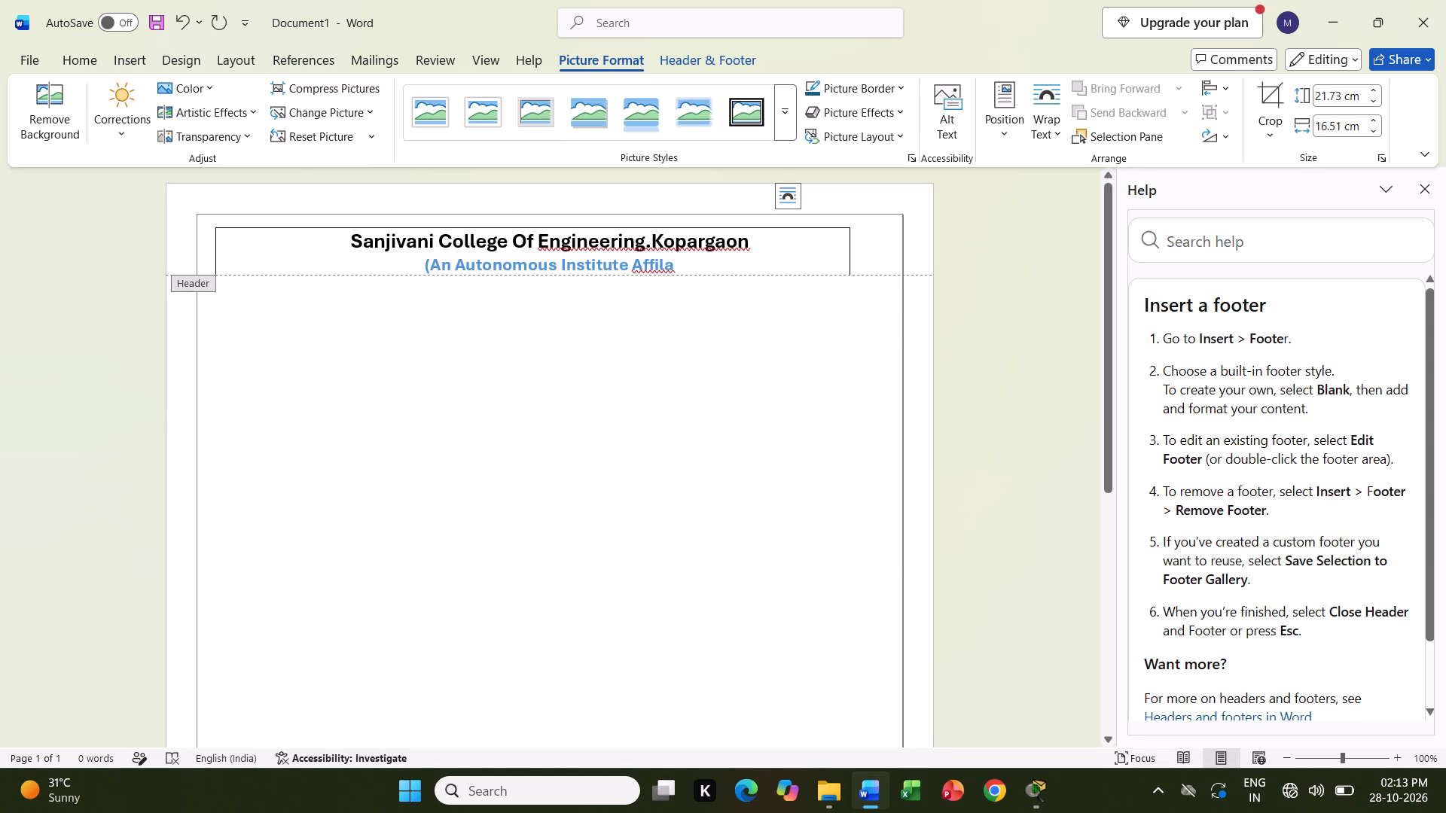
Change the header picture's layout from in line with text to Square text wrapping.
{"action": "left_click", "coordinate": [788, 197]}
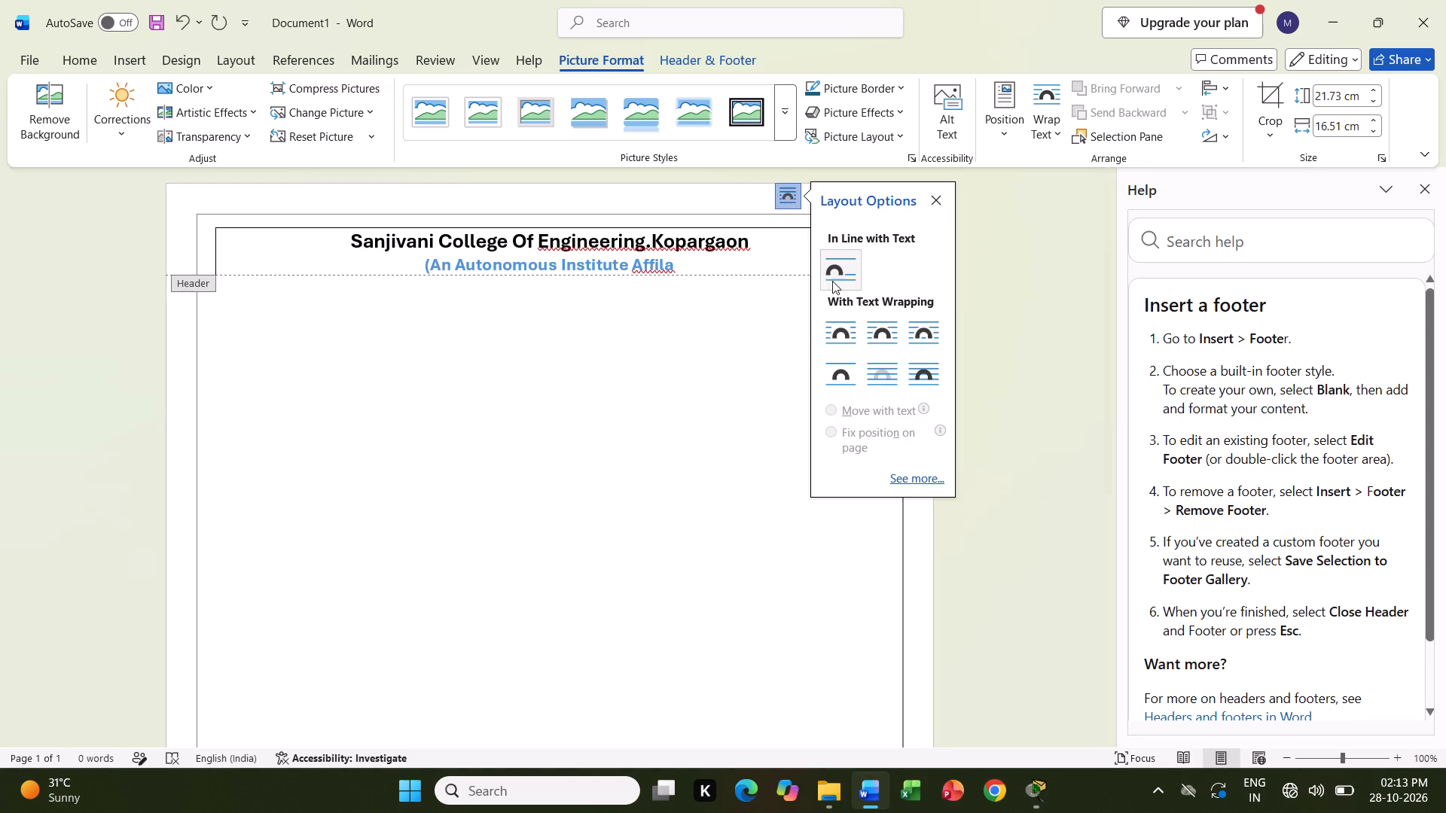
{"action": "left_click", "coordinate": [835, 330]}
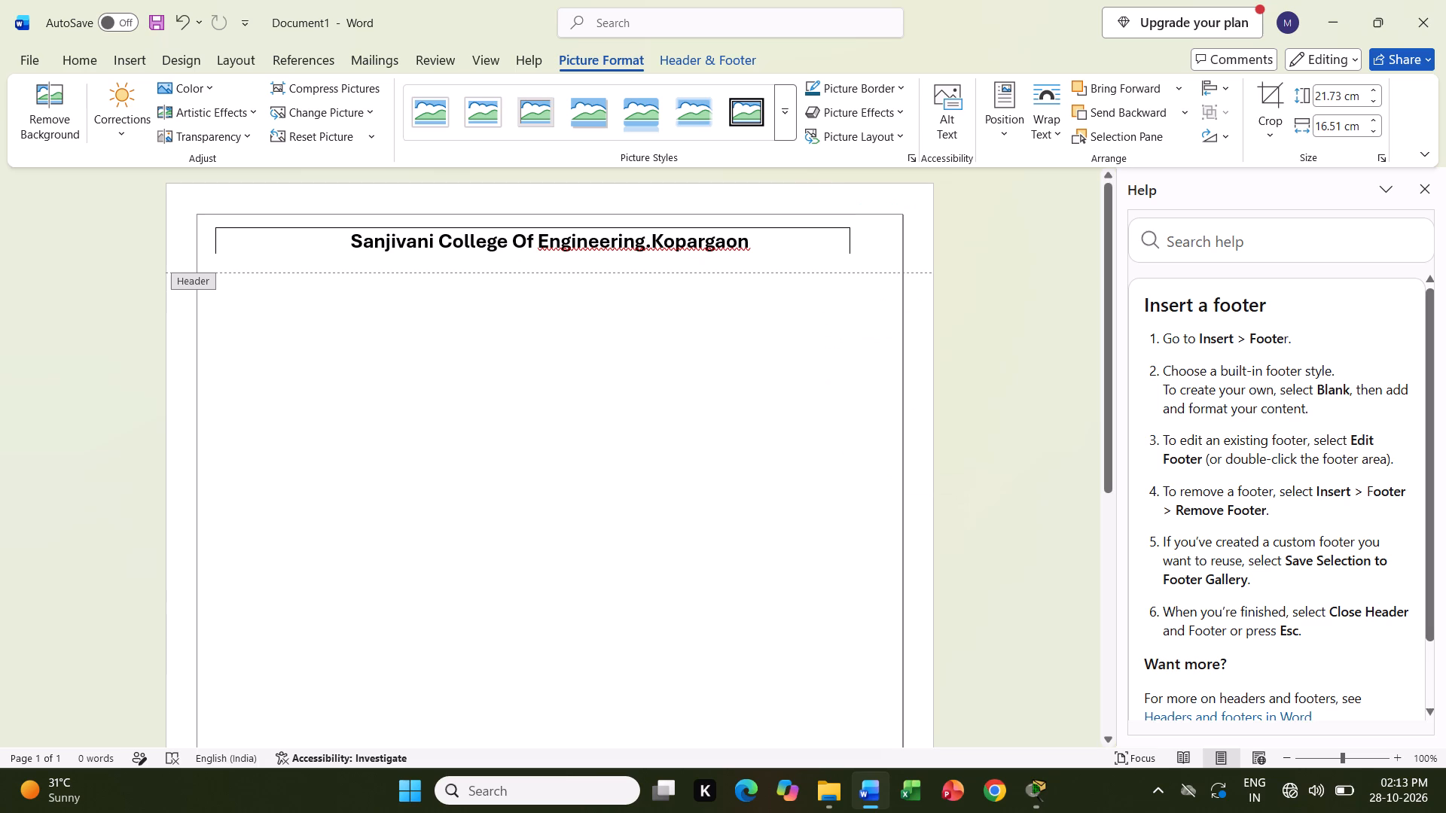
Apply the black framed picture style to the header picture.
{"action": "left_click", "coordinate": [746, 107]}
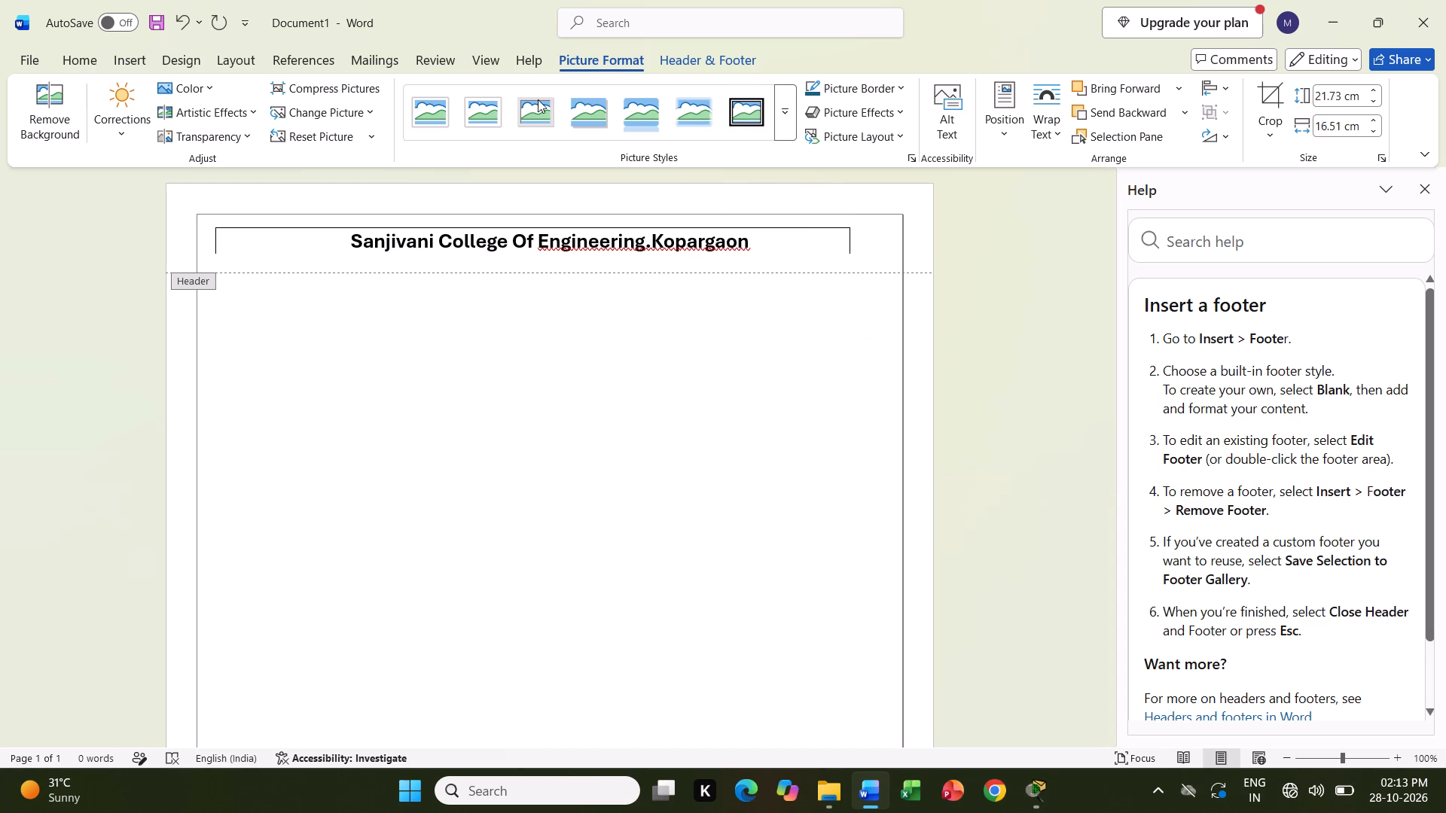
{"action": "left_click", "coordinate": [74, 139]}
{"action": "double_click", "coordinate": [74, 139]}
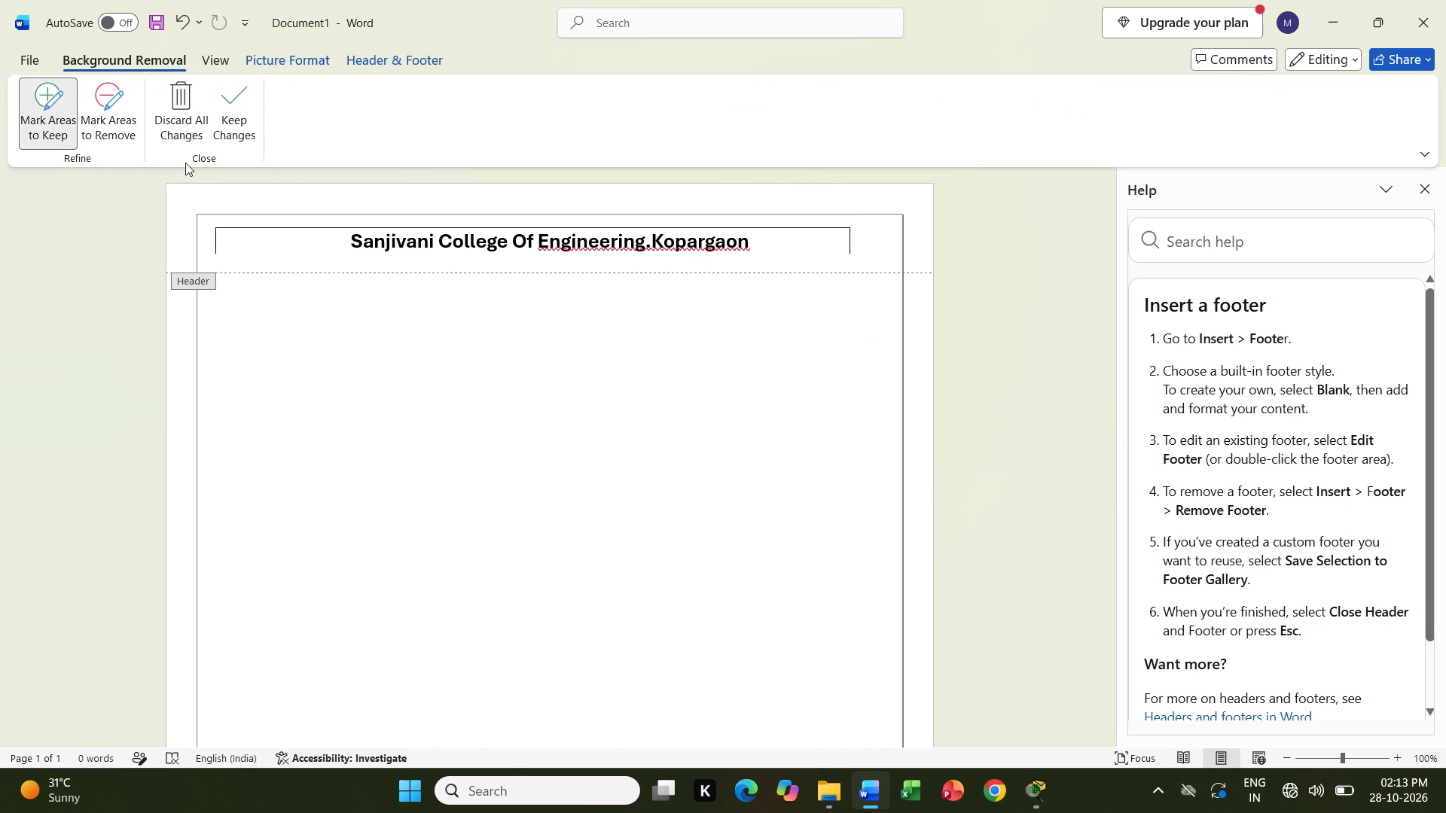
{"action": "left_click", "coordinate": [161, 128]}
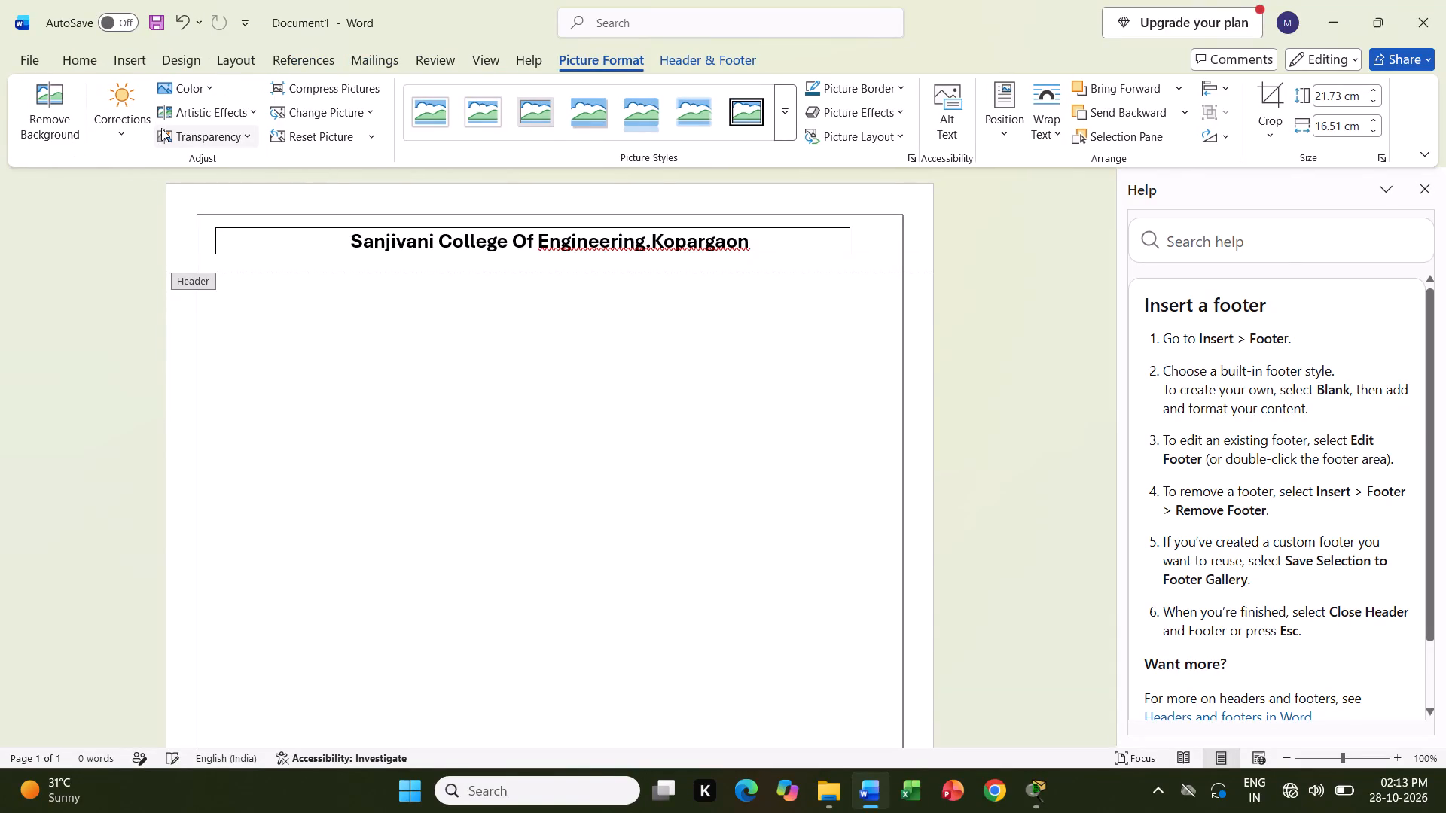
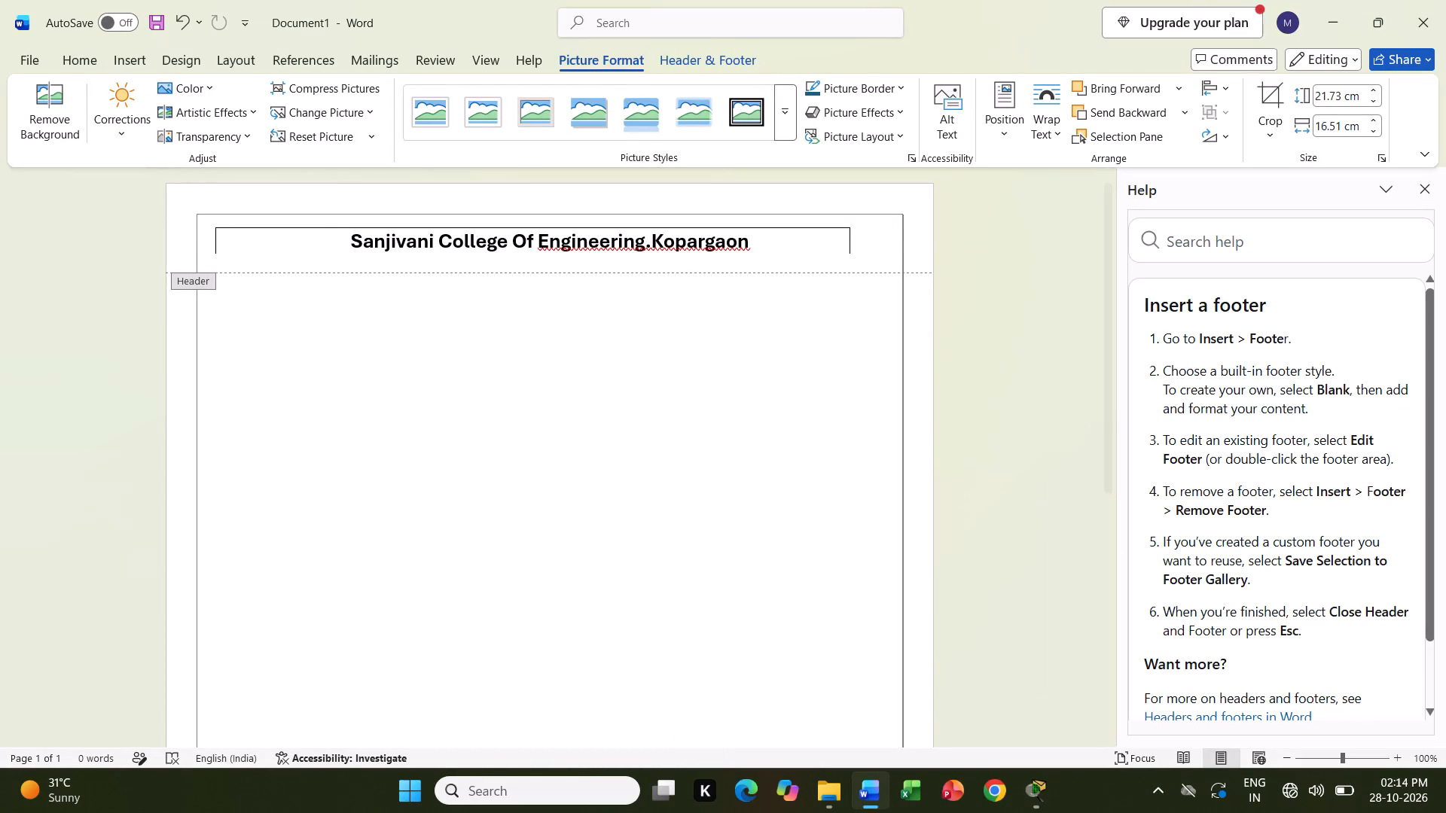
Close the Help pane.
{"action": "left_click", "coordinate": [1429, 197]}
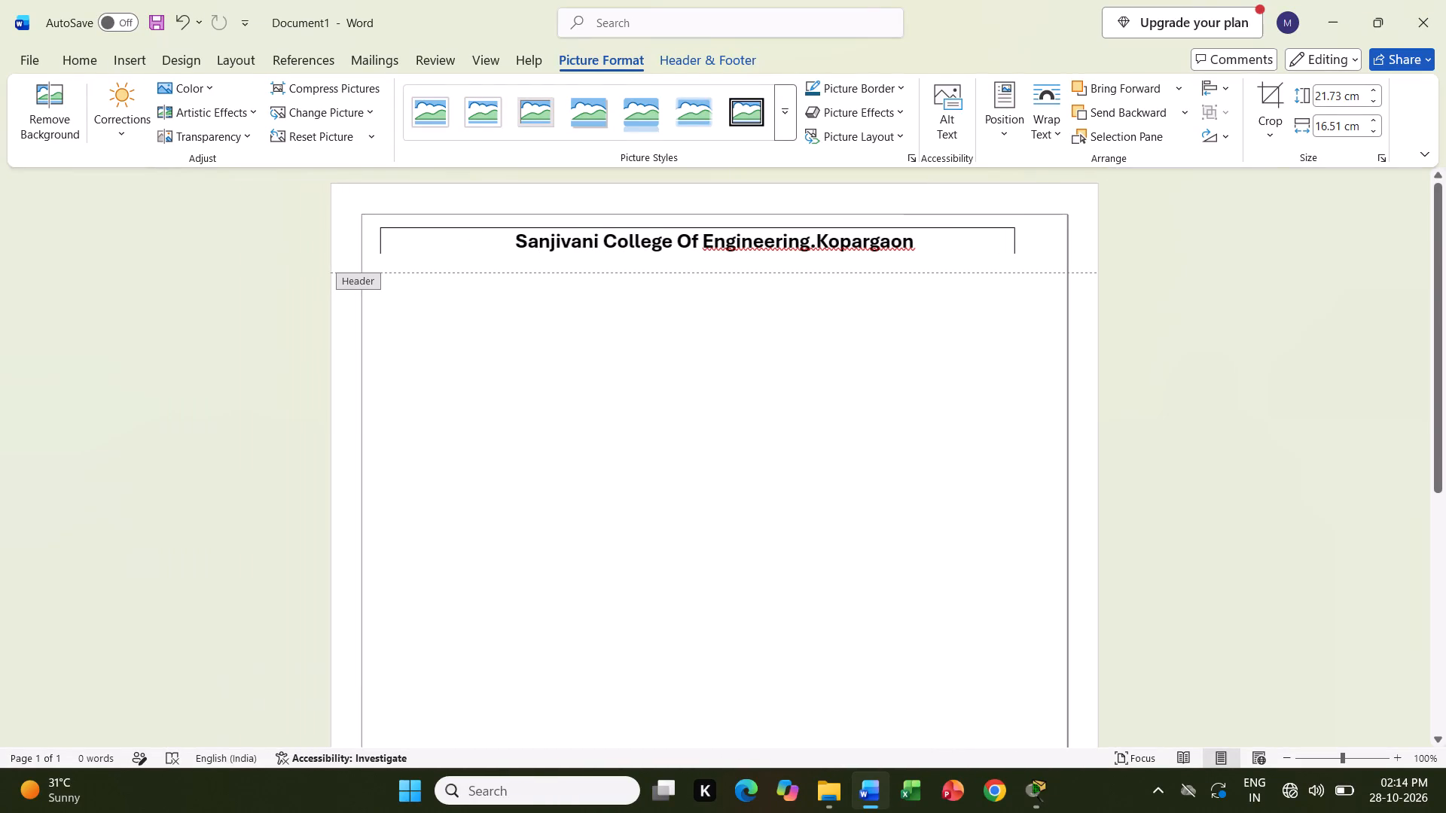
Extend the header box with five blank lines below the college name.
{"action": "left_click", "coordinate": [971, 273]}
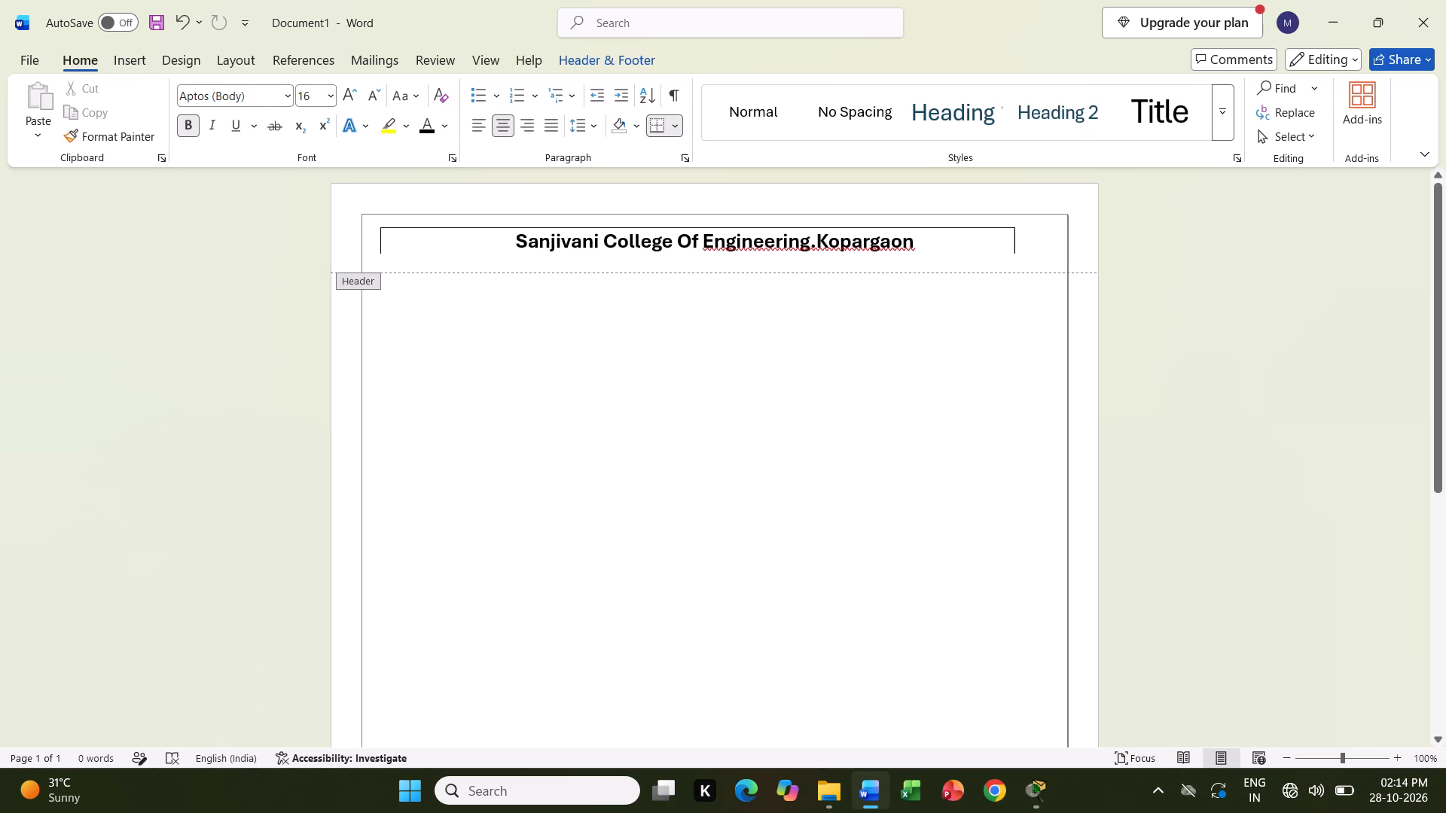
{"action": "key", "text": "Return"}
{"action": "key", "text": "Return"}
{"action": "key", "text": "Return"}
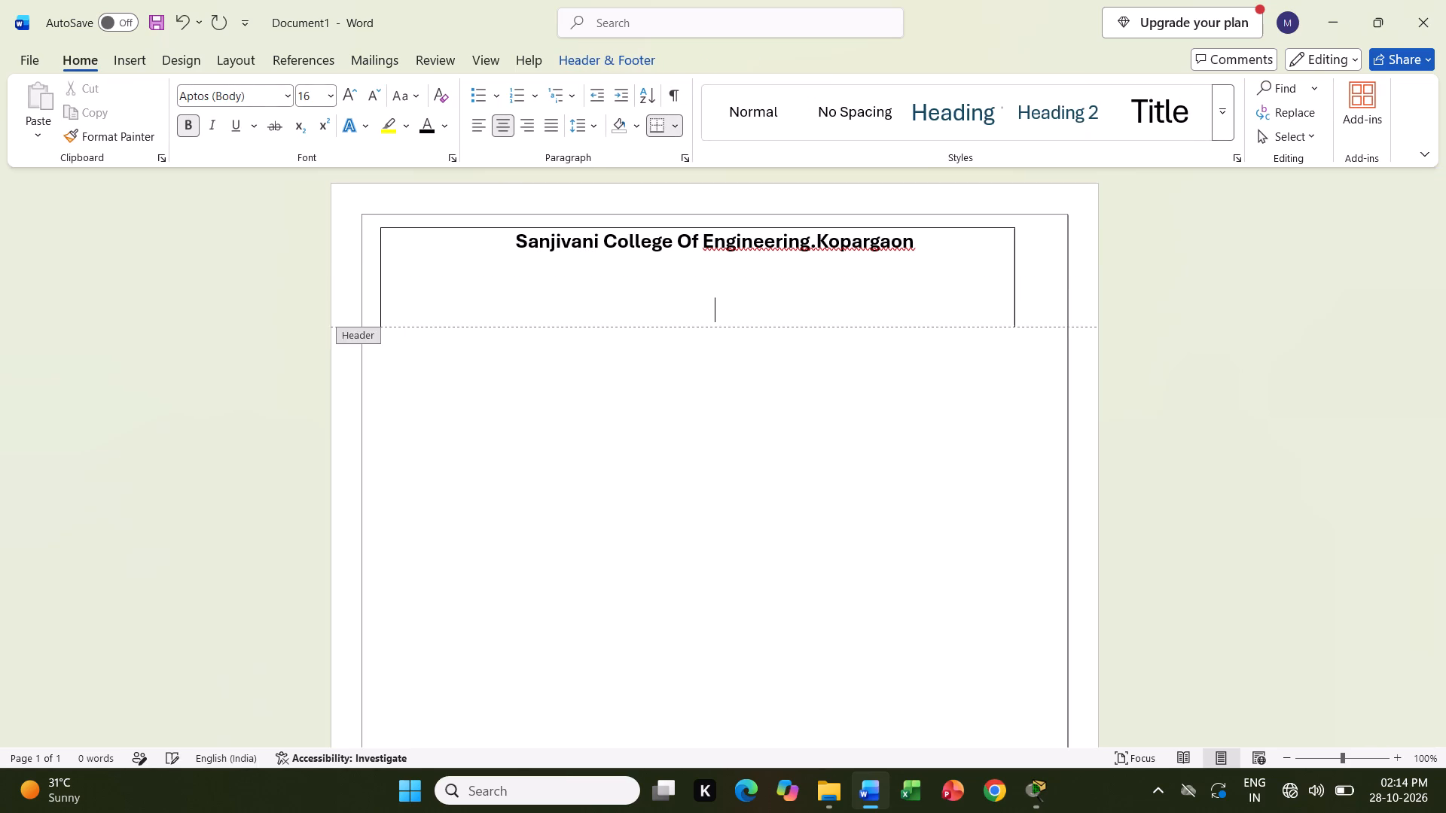
{"action": "key", "text": "Return"}
{"action": "key", "text": "Return"}
{"action": "key", "text": "Return"}
{"action": "key", "text": "Return"}
{"action": "key", "text": "Return"}
{"action": "key", "text": "Return"}
{"action": "key", "text": "Return"}
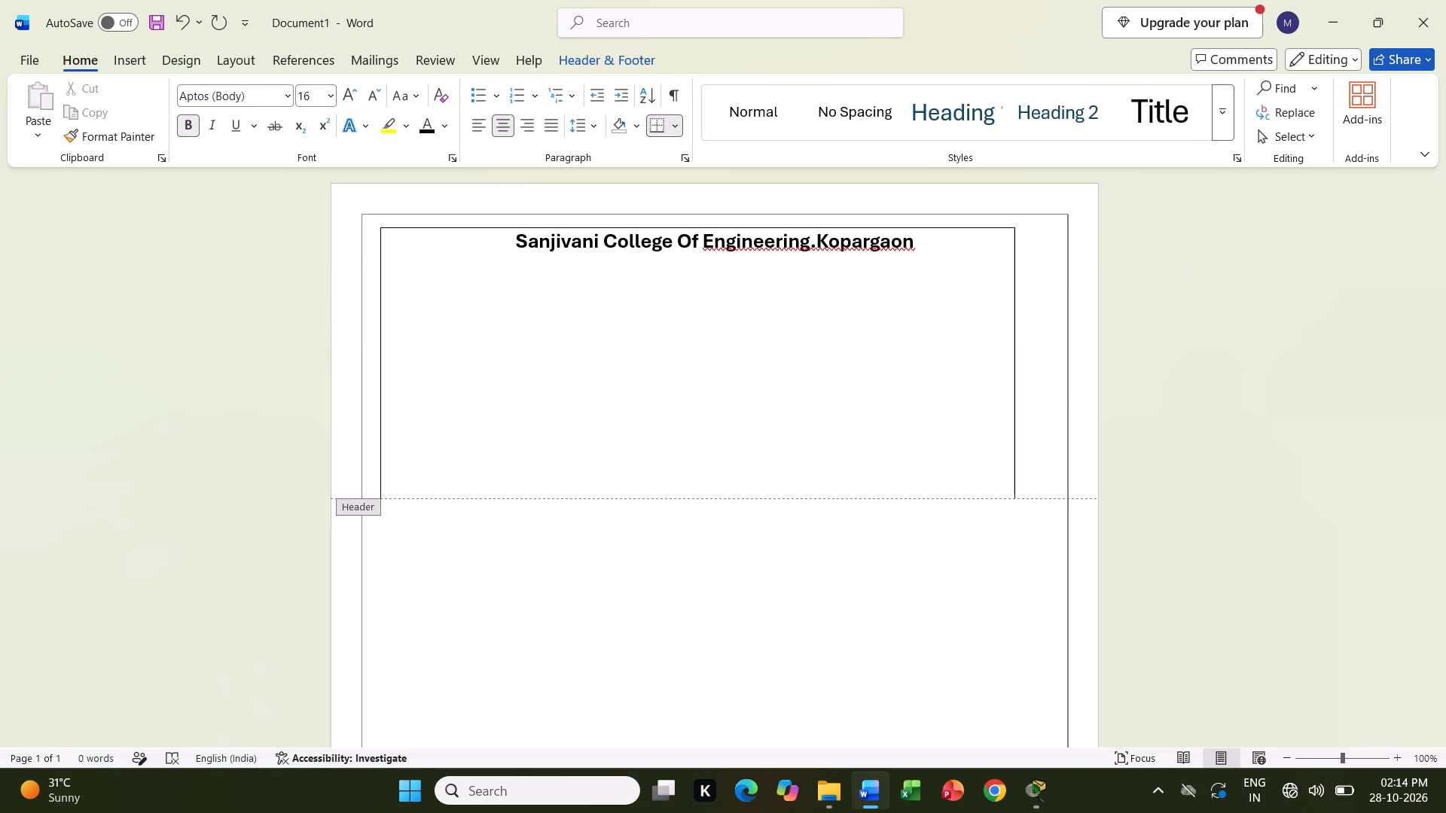
{"action": "scroll", "coordinate": [896, 275], "scroll_direction": "down", "scroll_amount": 1}
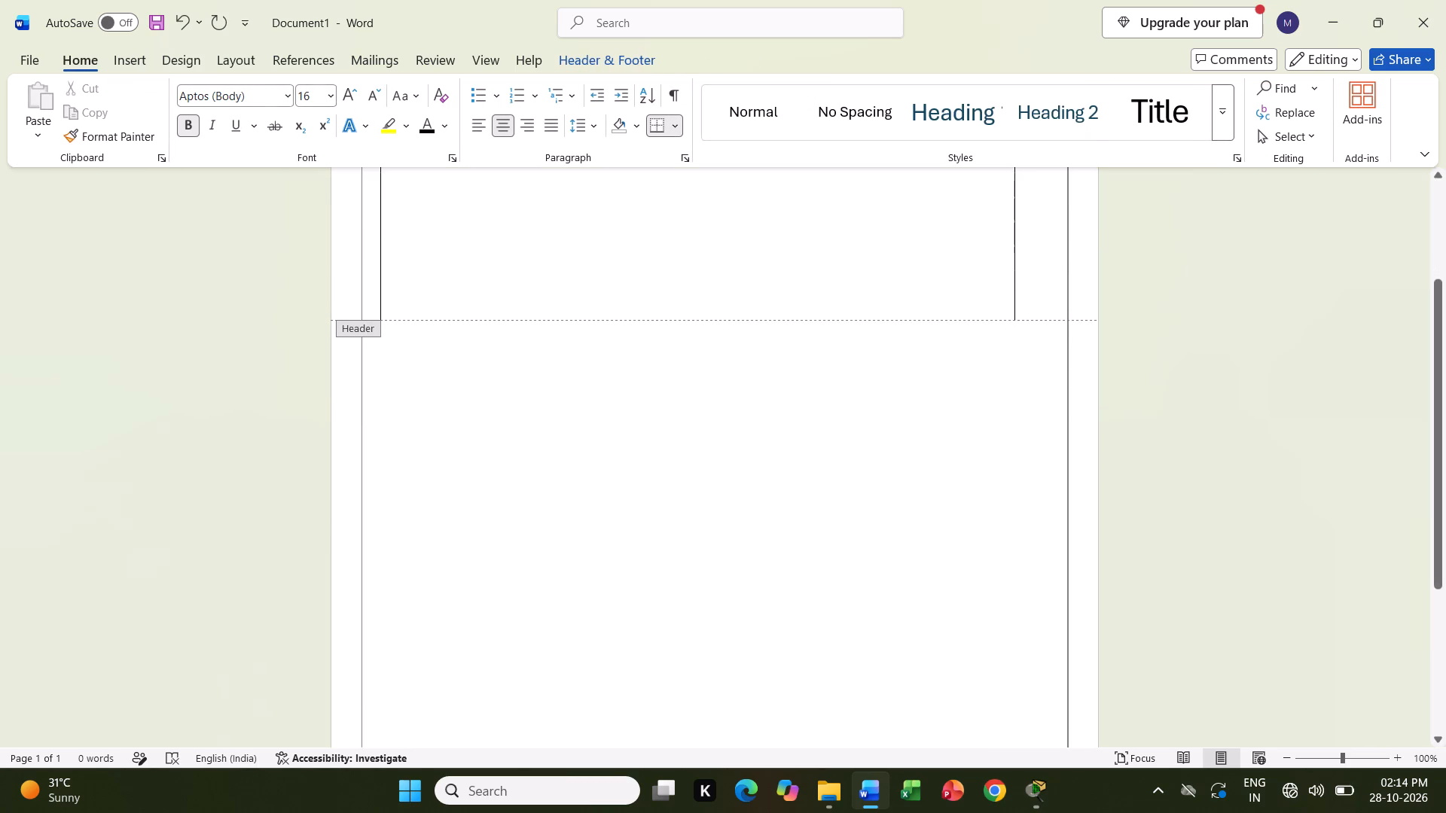
{"action": "scroll", "coordinate": [896, 275], "scroll_direction": "down", "scroll_amount": 1}
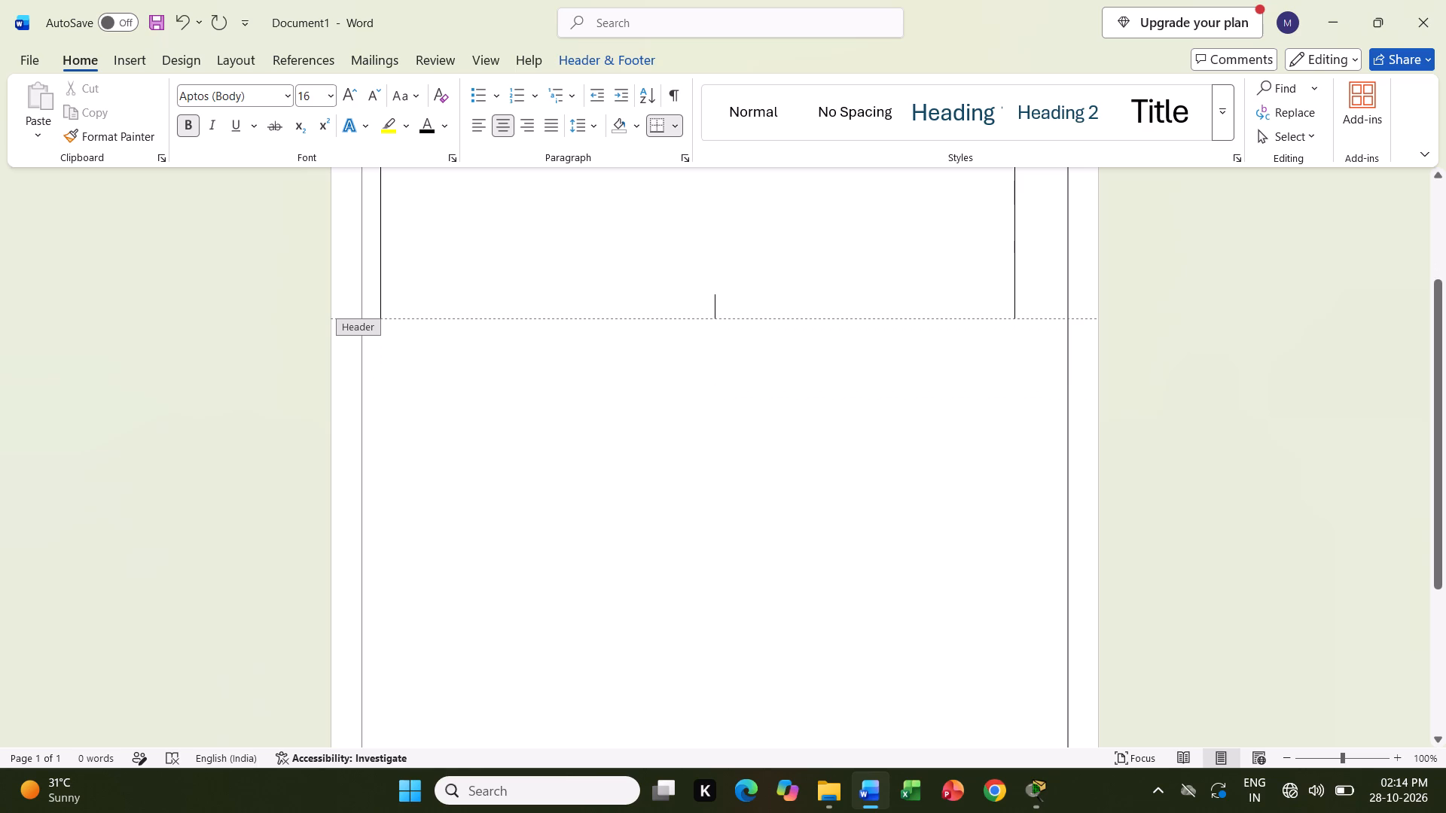
{"action": "key", "text": "BackSpace"}
{"action": "key", "text": "BackSpace"}
{"action": "key", "text": "BackSpace"}
{"action": "key", "text": "BackSpace"}
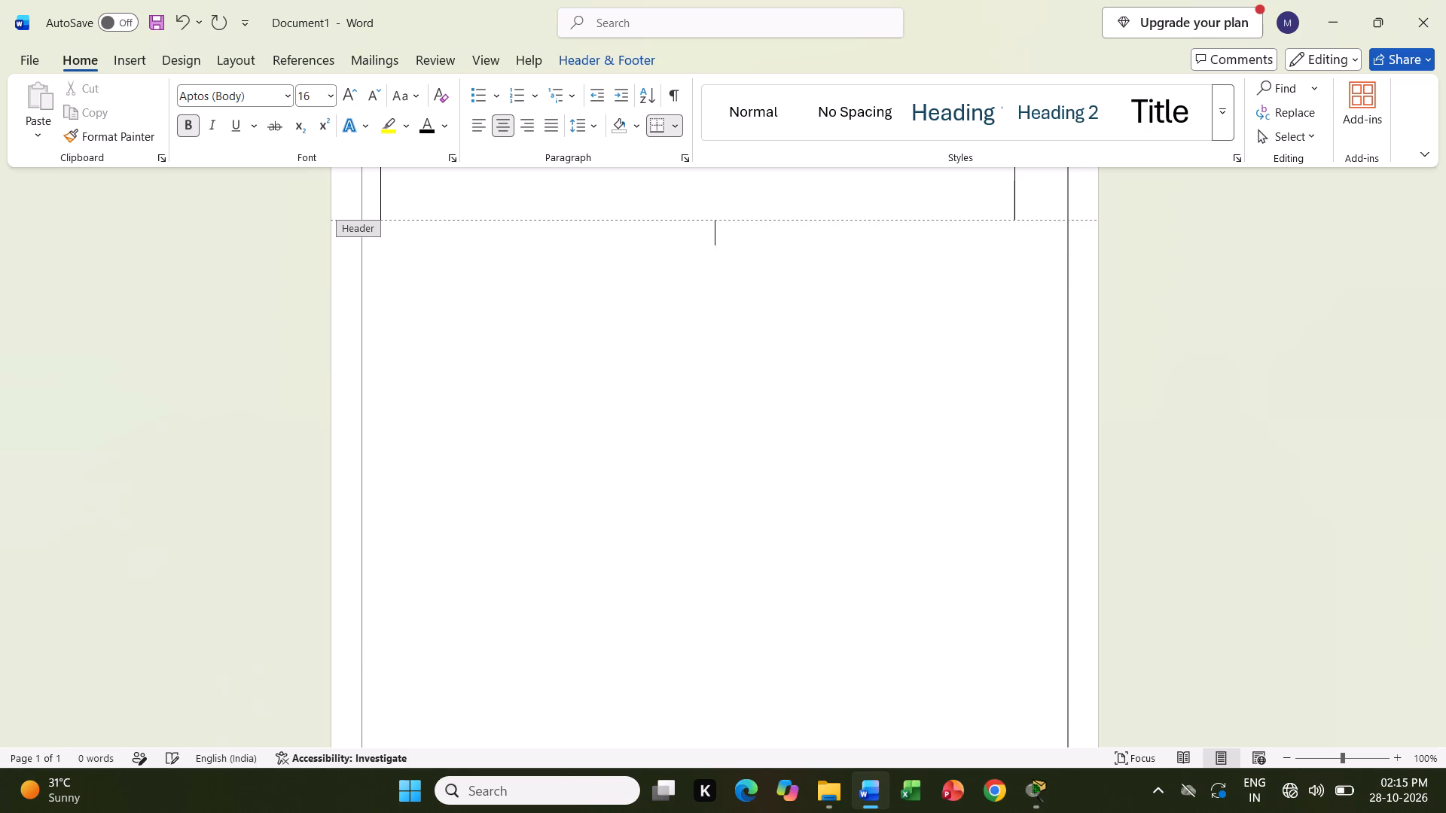
{"action": "key", "text": "BackSpace"}
{"action": "scroll", "coordinate": [896, 275], "scroll_direction": "up", "scroll_amount": 1}
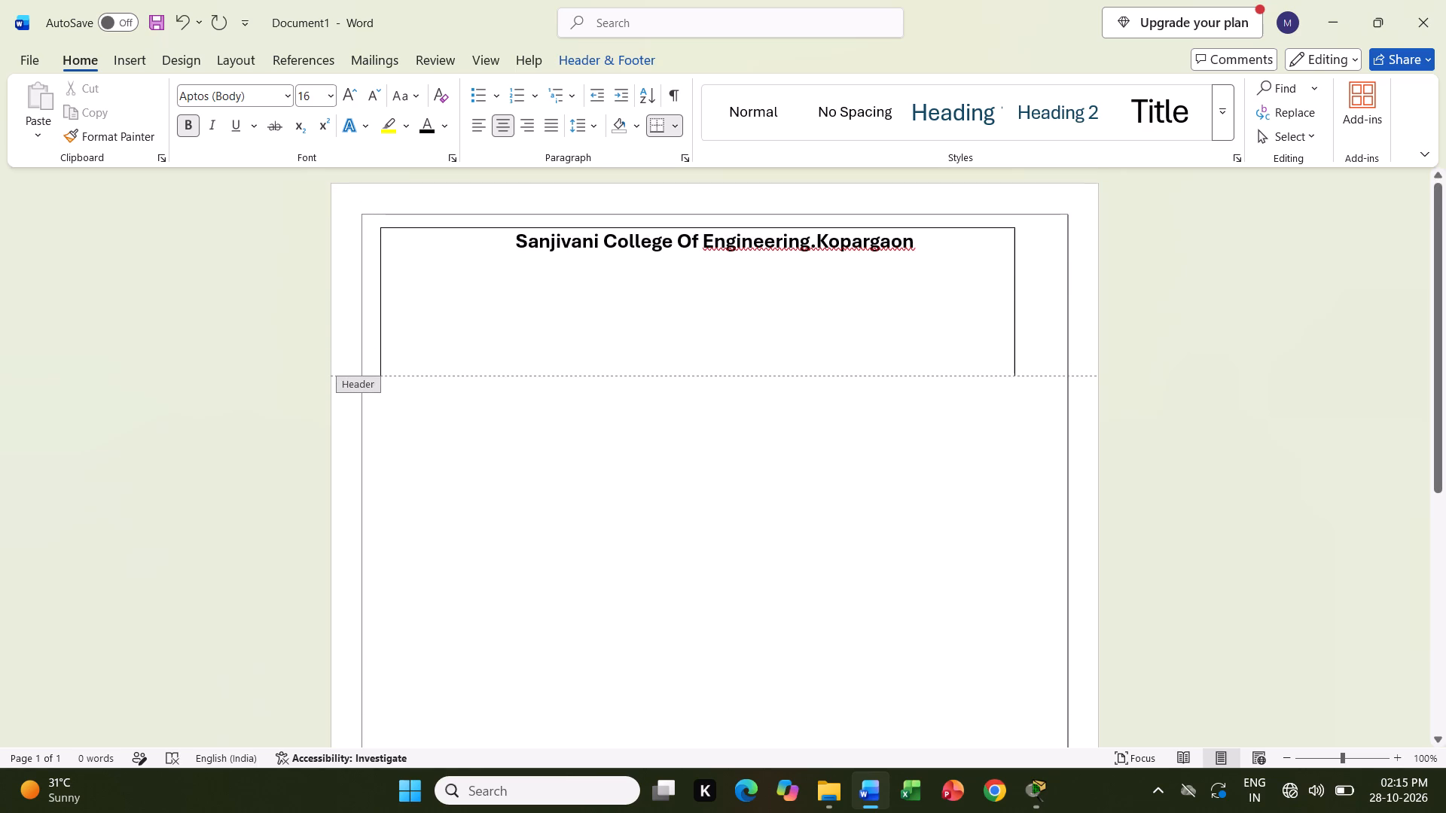
Start a new header line directly below the college name with the text "(AN ".
{"action": "left_click", "coordinate": [960, 237]}
{"action": "key", "text": "Return"}
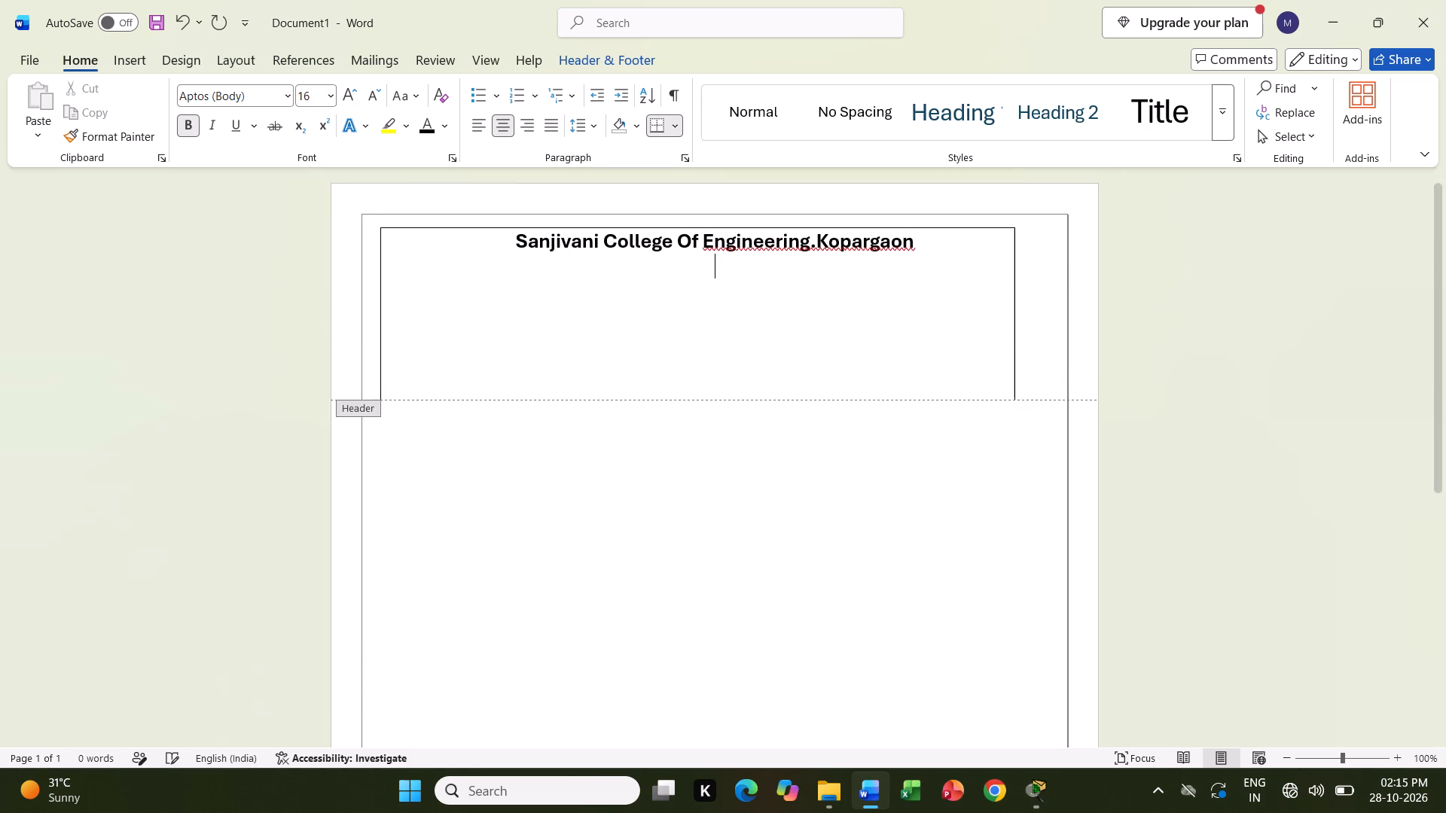
{"action": "type", "text": "(AN"}
{"action": "key", "text": "shift+space"}
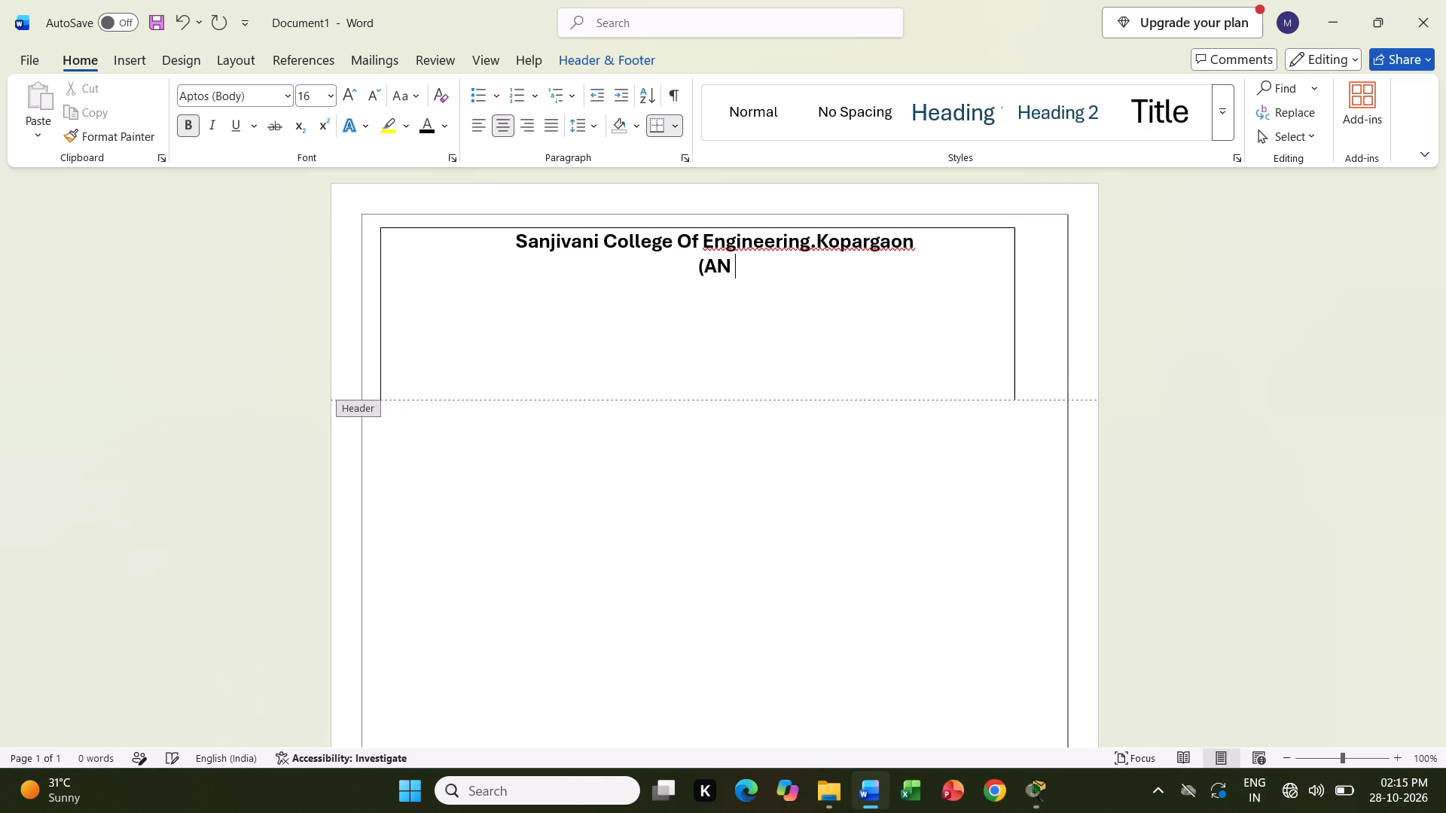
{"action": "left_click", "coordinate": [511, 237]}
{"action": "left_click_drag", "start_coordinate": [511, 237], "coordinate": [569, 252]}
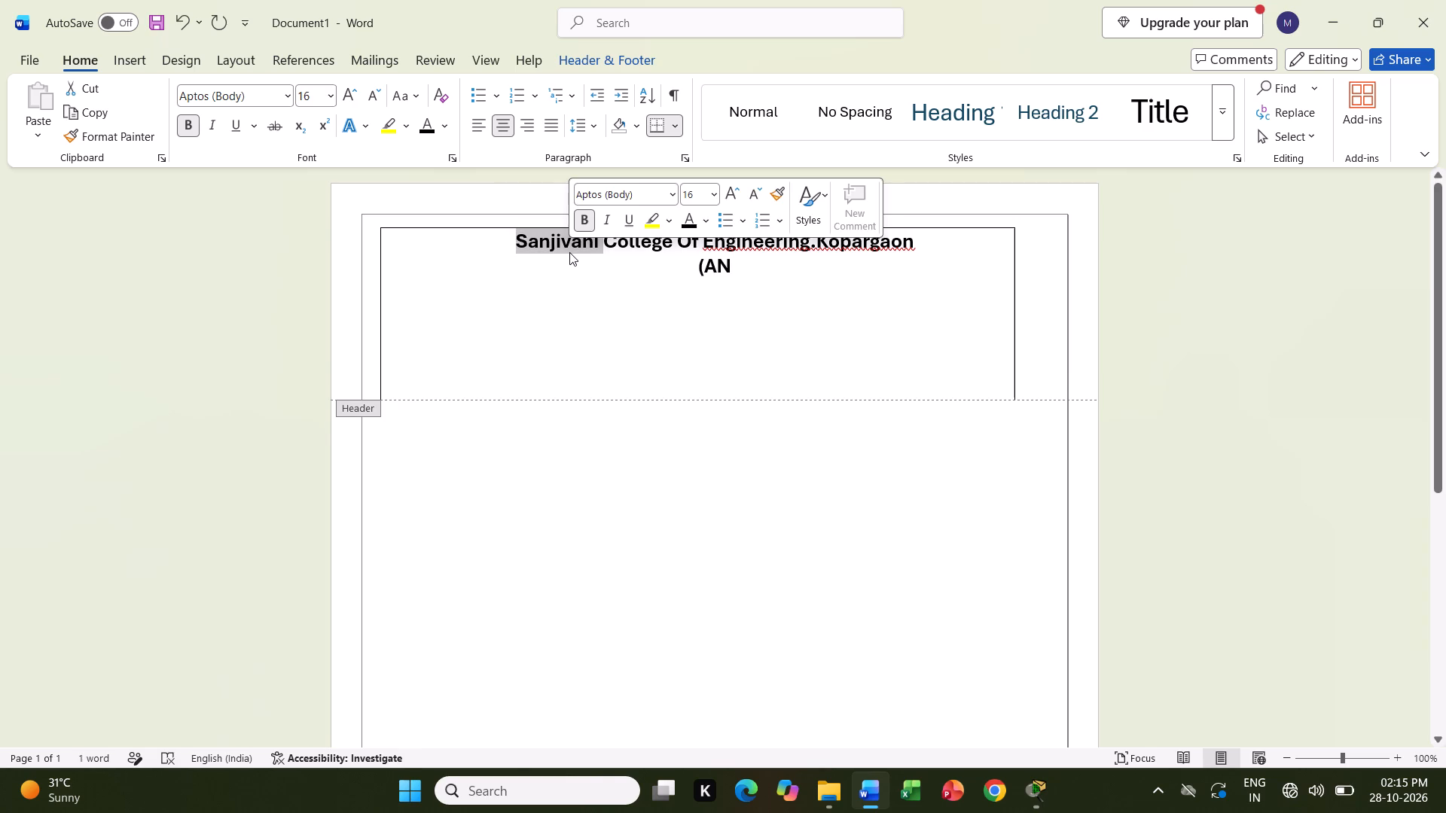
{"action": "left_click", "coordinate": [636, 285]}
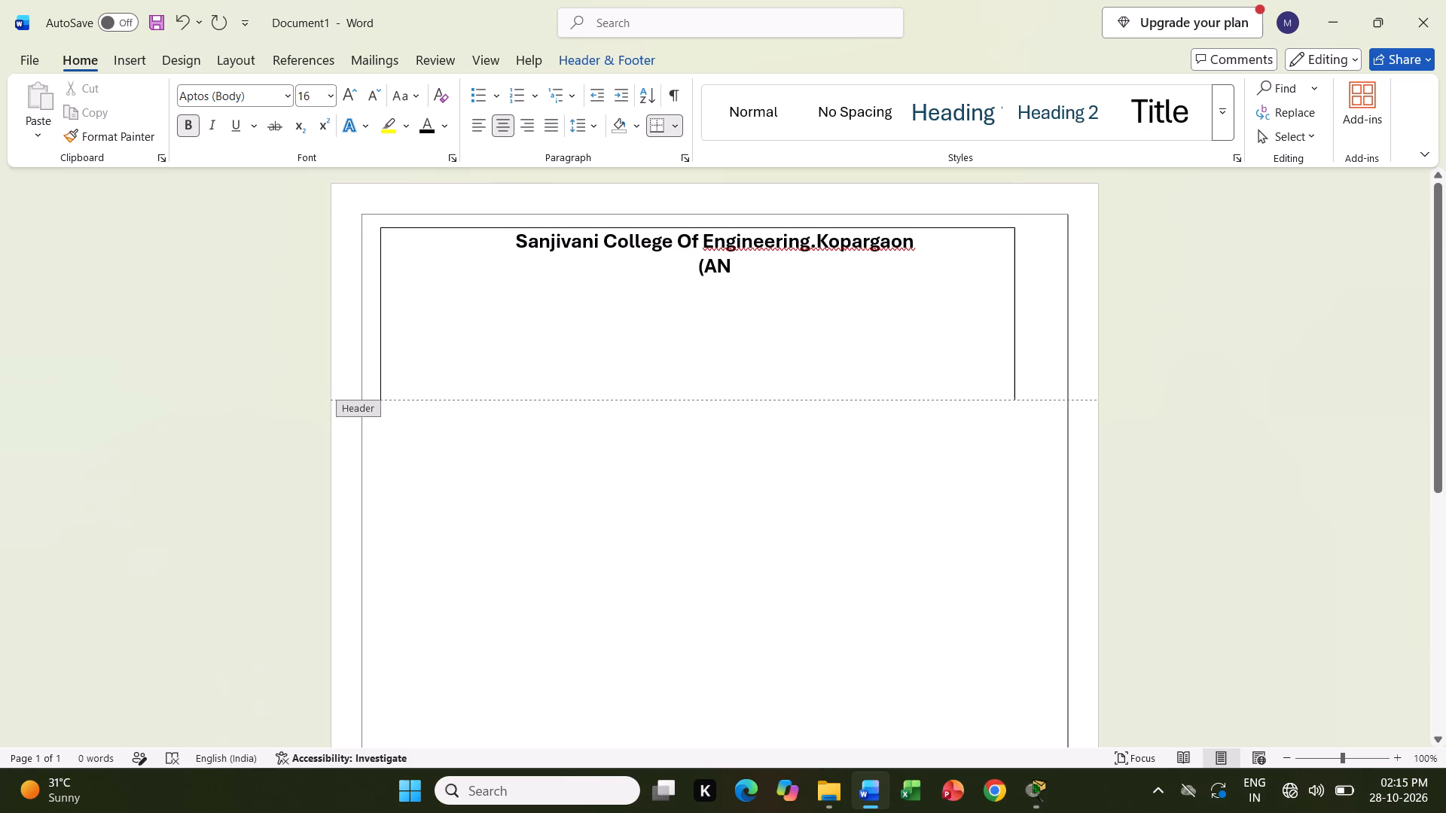
Format the "(AN" text in the header at size 14 in a lighter shade of the dark blue theme colour.
{"action": "left_click", "coordinate": [691, 265]}
{"action": "double_click", "coordinate": [691, 263]}
{"action": "left_click_drag", "start_coordinate": [691, 263], "coordinate": [725, 267]}
{"action": "left_click", "coordinate": [865, 211]}
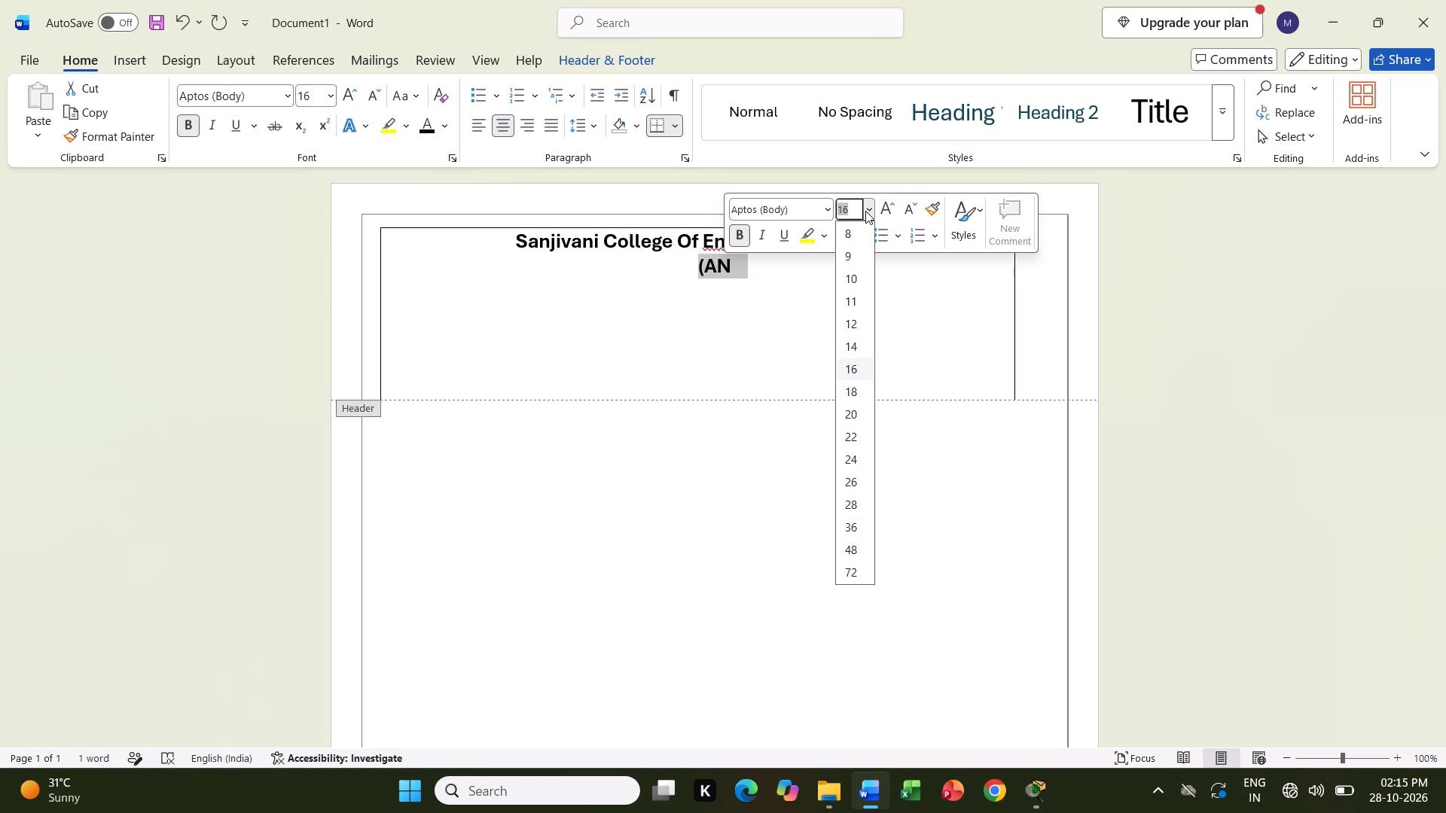
{"action": "left_click", "coordinate": [849, 345]}
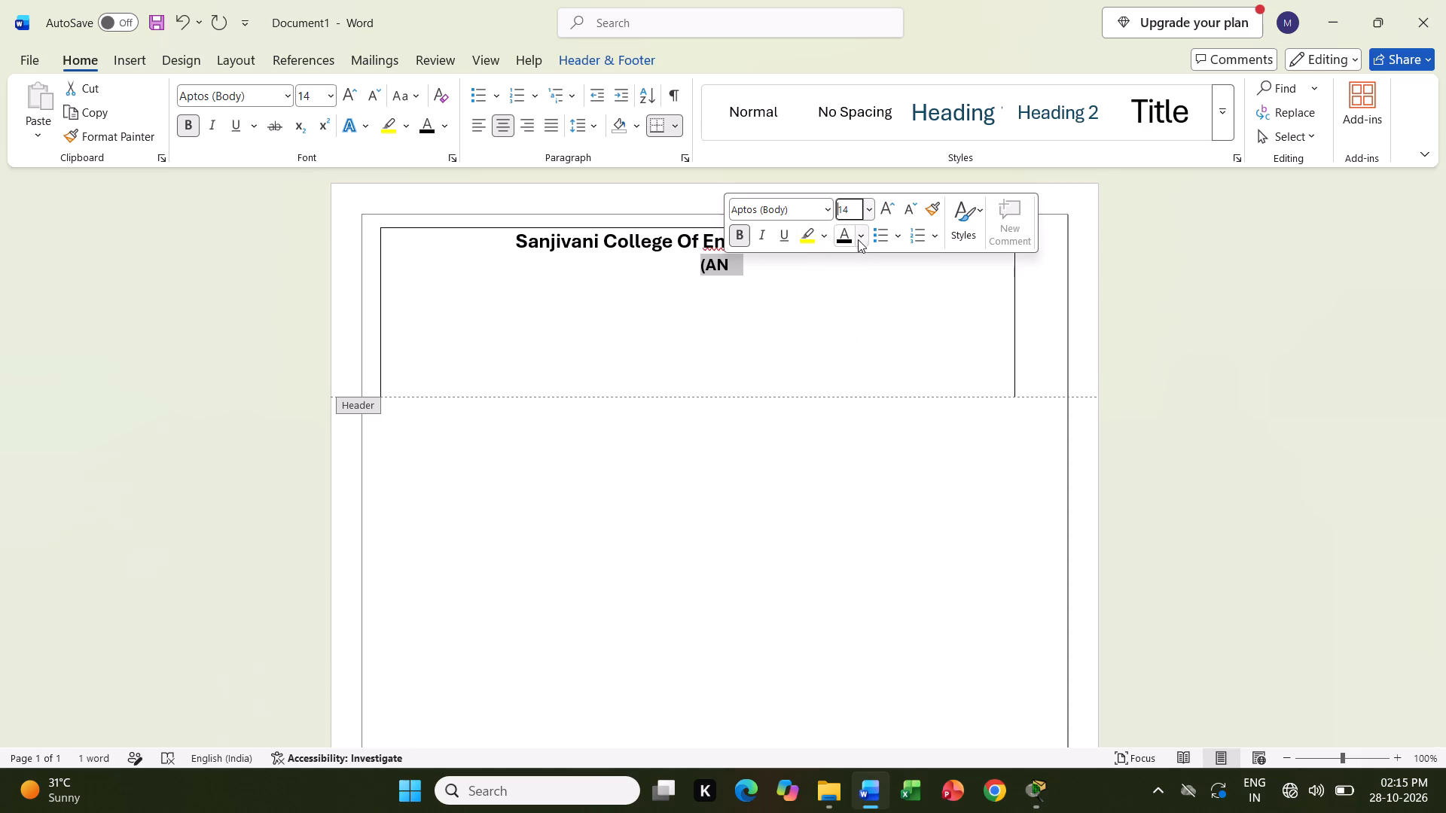
{"action": "left_click", "coordinate": [861, 236]}
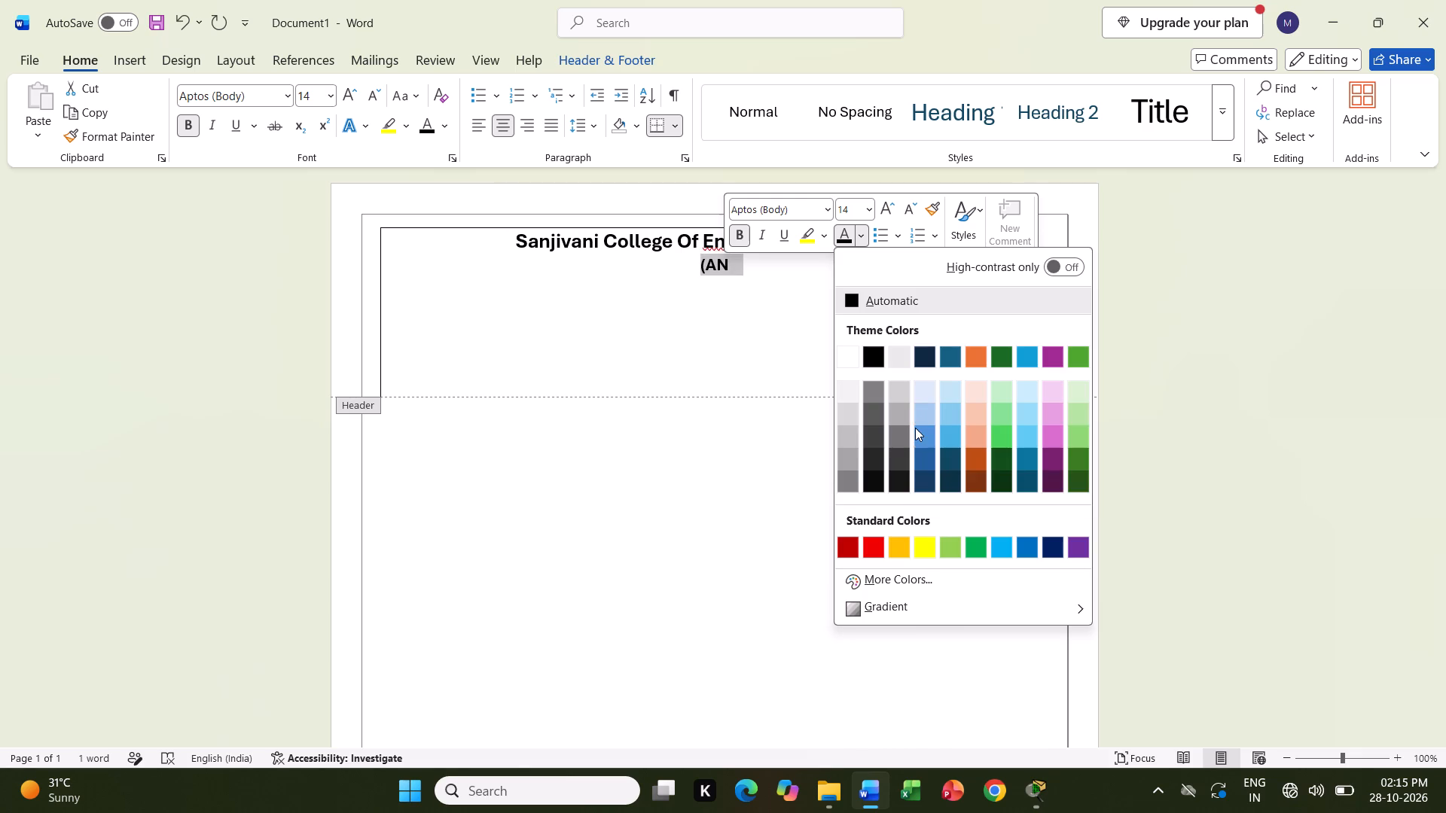
{"action": "left_click", "coordinate": [915, 428]}
{"action": "left_click", "coordinate": [925, 432]}
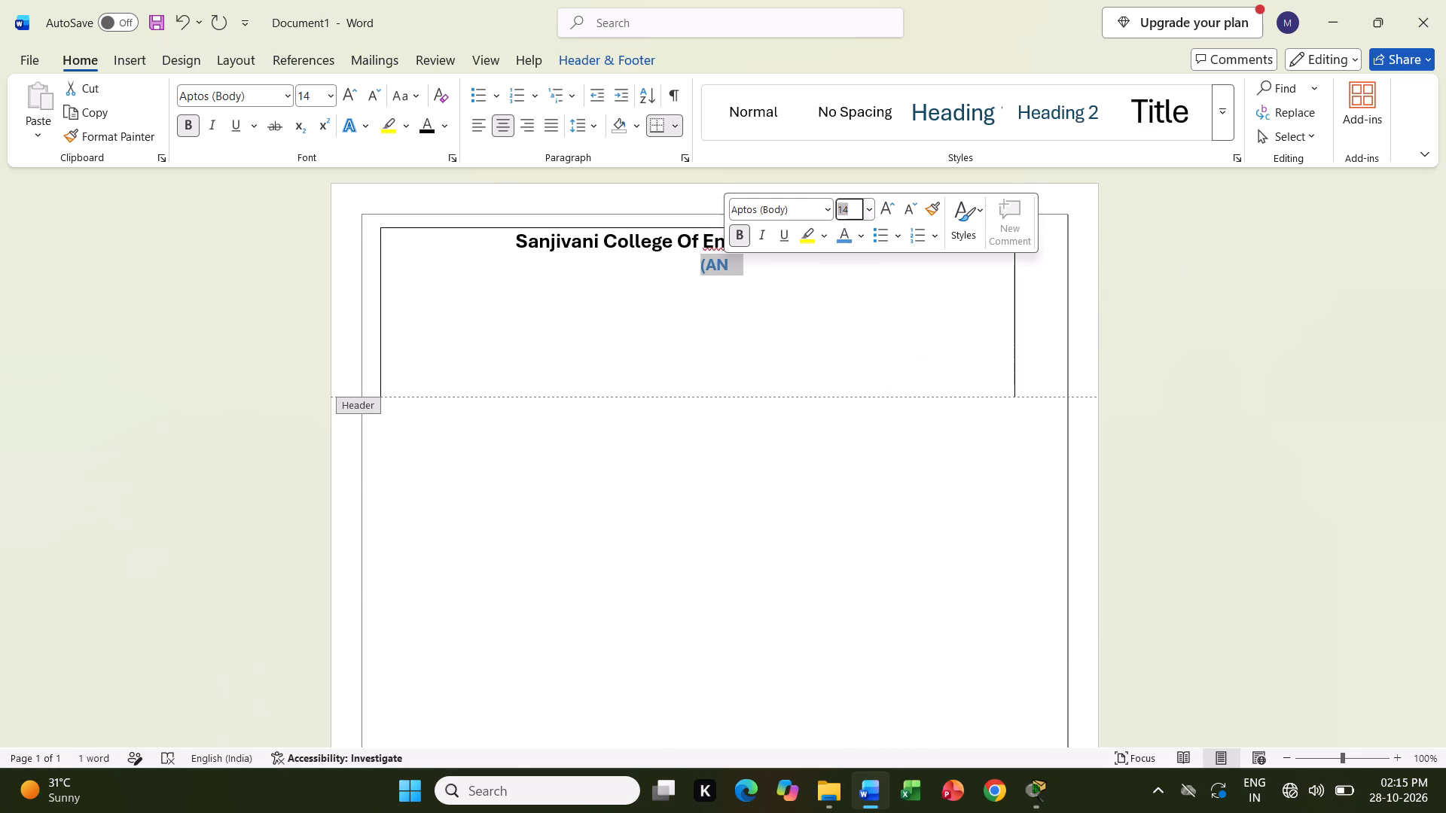
Continue the blue header line after "(AN" with the words "Autonomous Institute".
{"action": "left_click", "coordinate": [748, 269]}
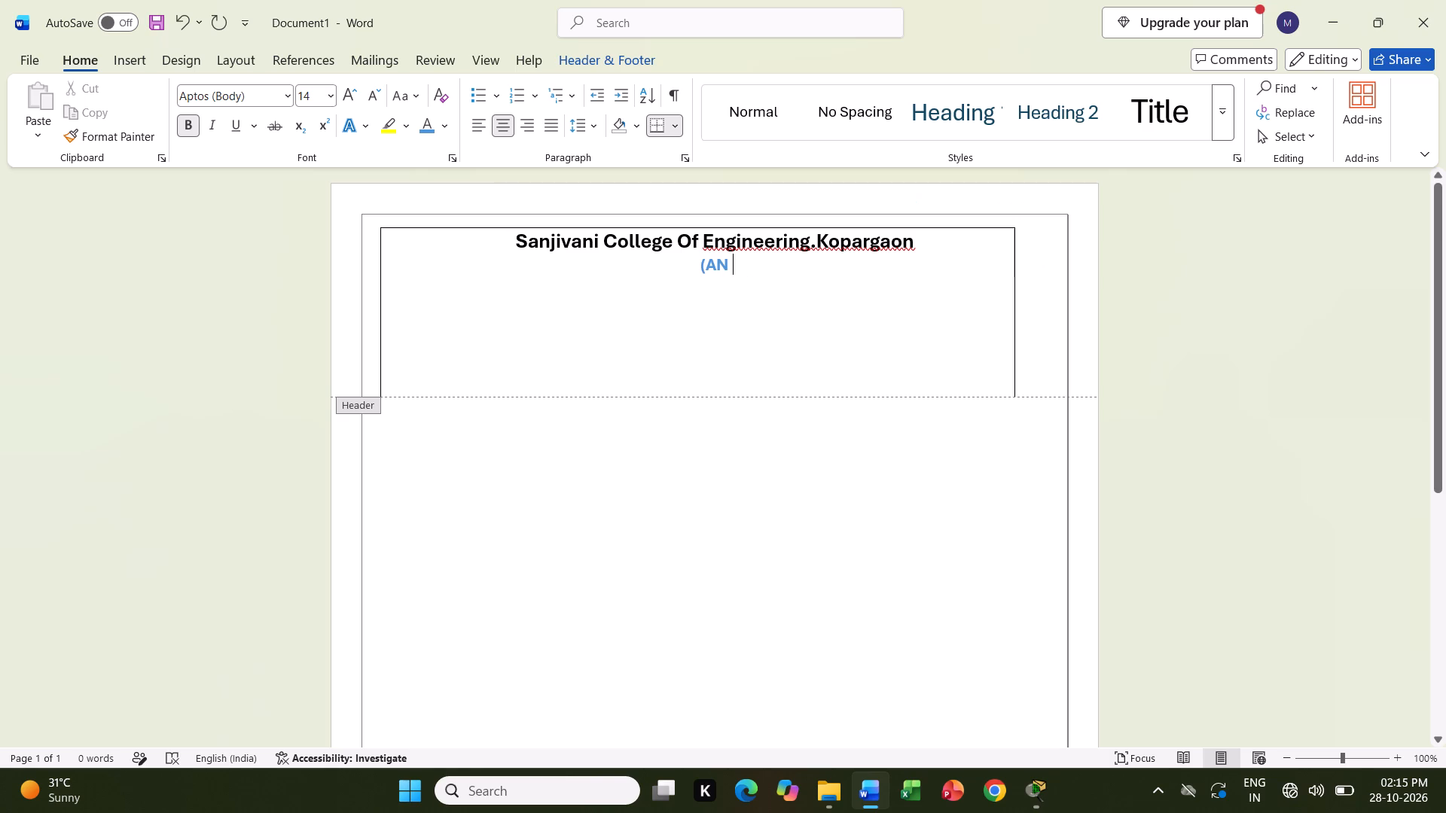
{"action": "type", "text": "Autom"}
{"action": "key", "text": "BackSpace"}
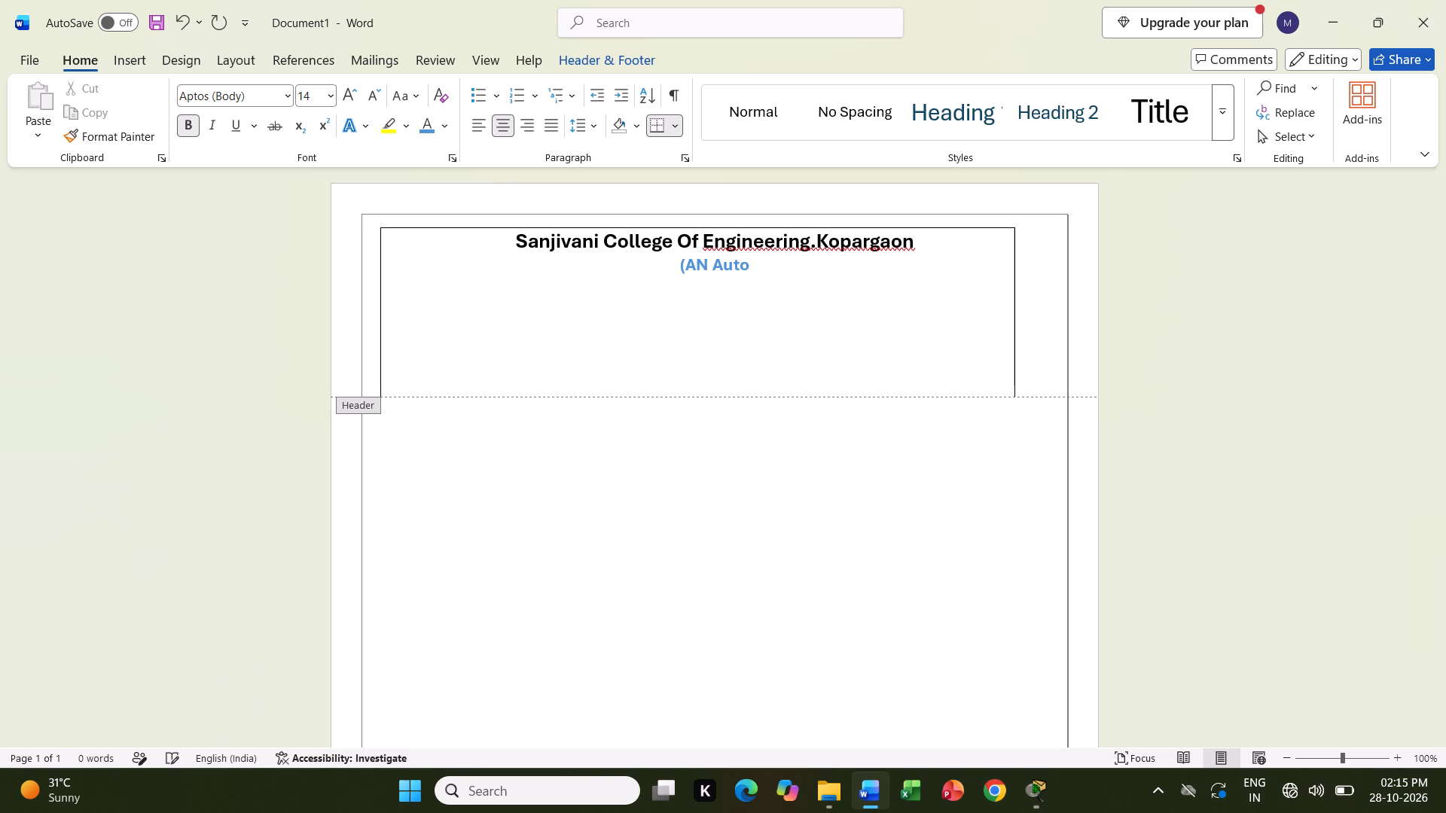
{"action": "type", "text": "nomous"}
{"action": "key", "text": "space"}
{"action": "key", "text": "shift+i"}
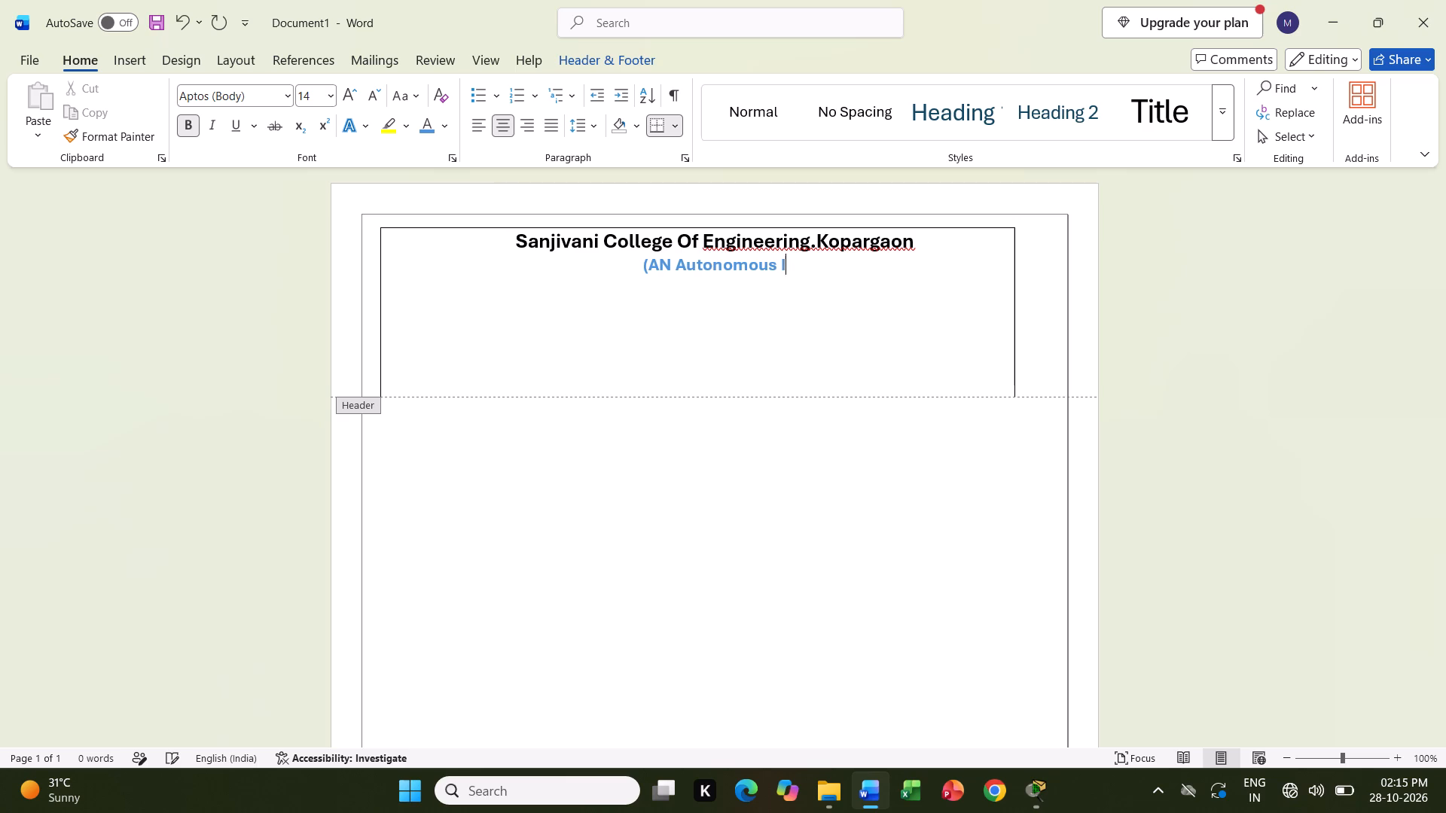
{"action": "type", "text": "nstitute"}
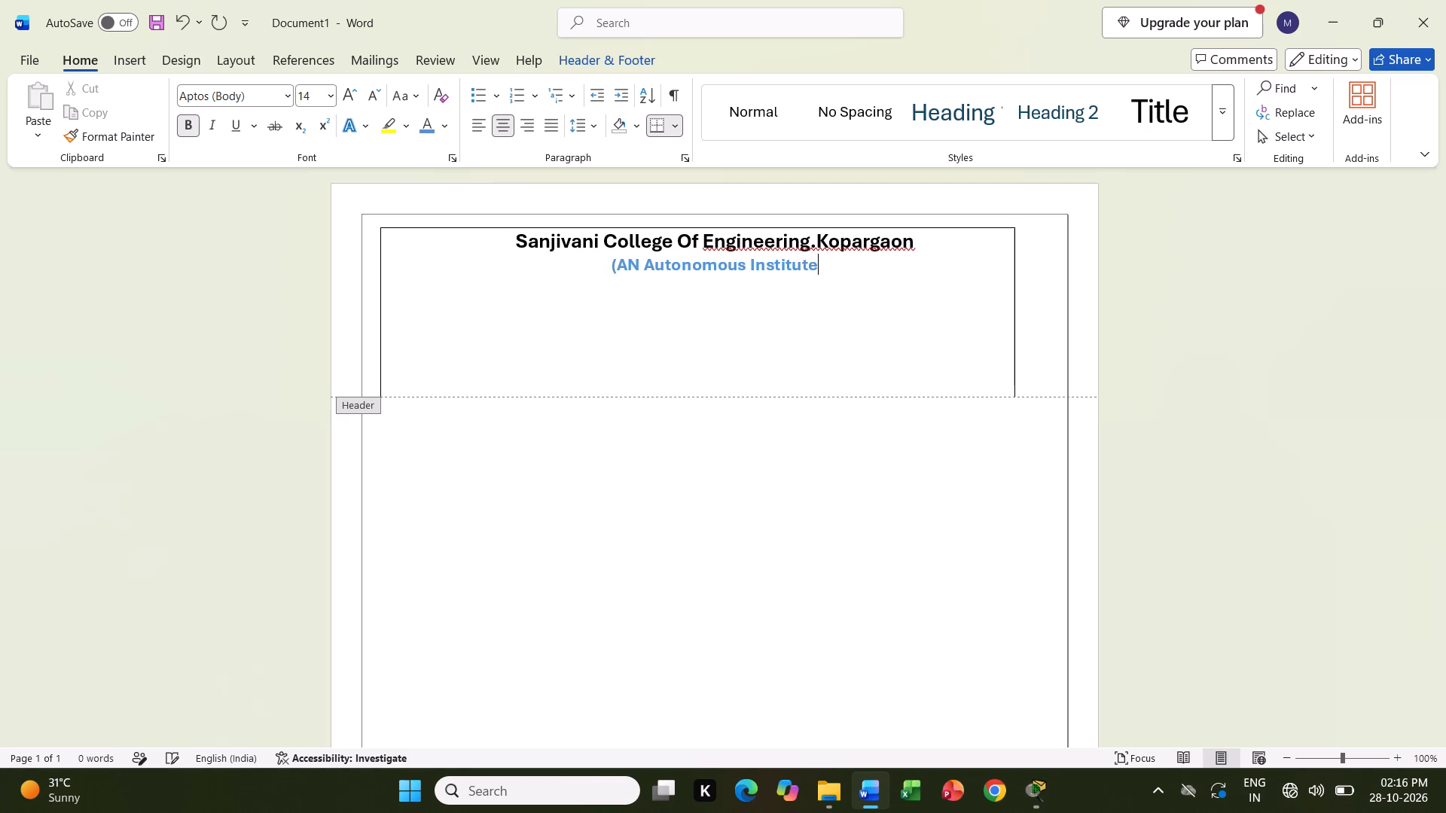
{"action": "key", "text": "space"}
Complete the blue header line with "Affilitated to Savitribai Phule University ,Pune" and start a new line below it.
{"action": "key", "text": "shift+a"}
{"action": "type", "text": "ffili"}
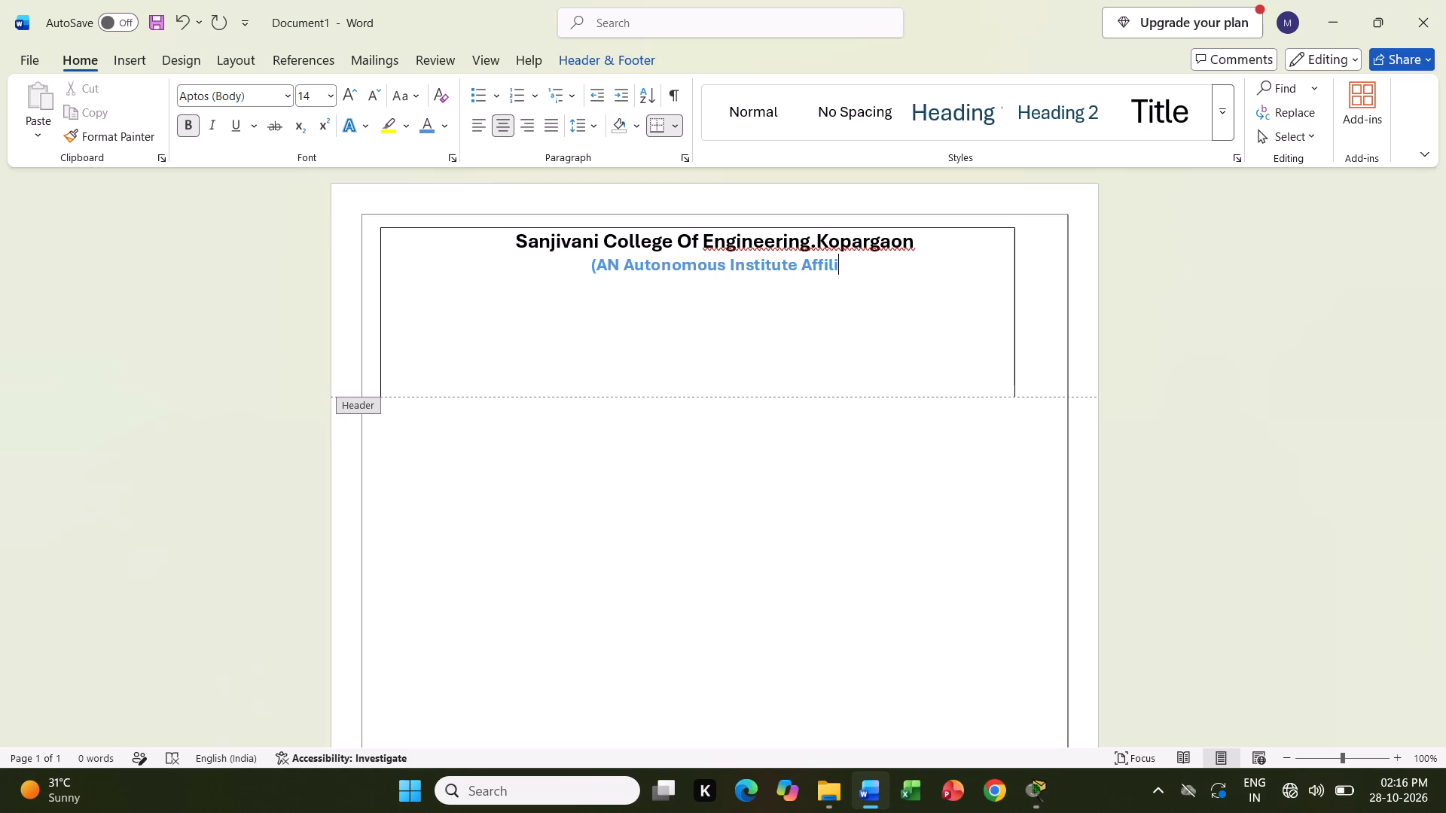
{"action": "key", "text": "t"}
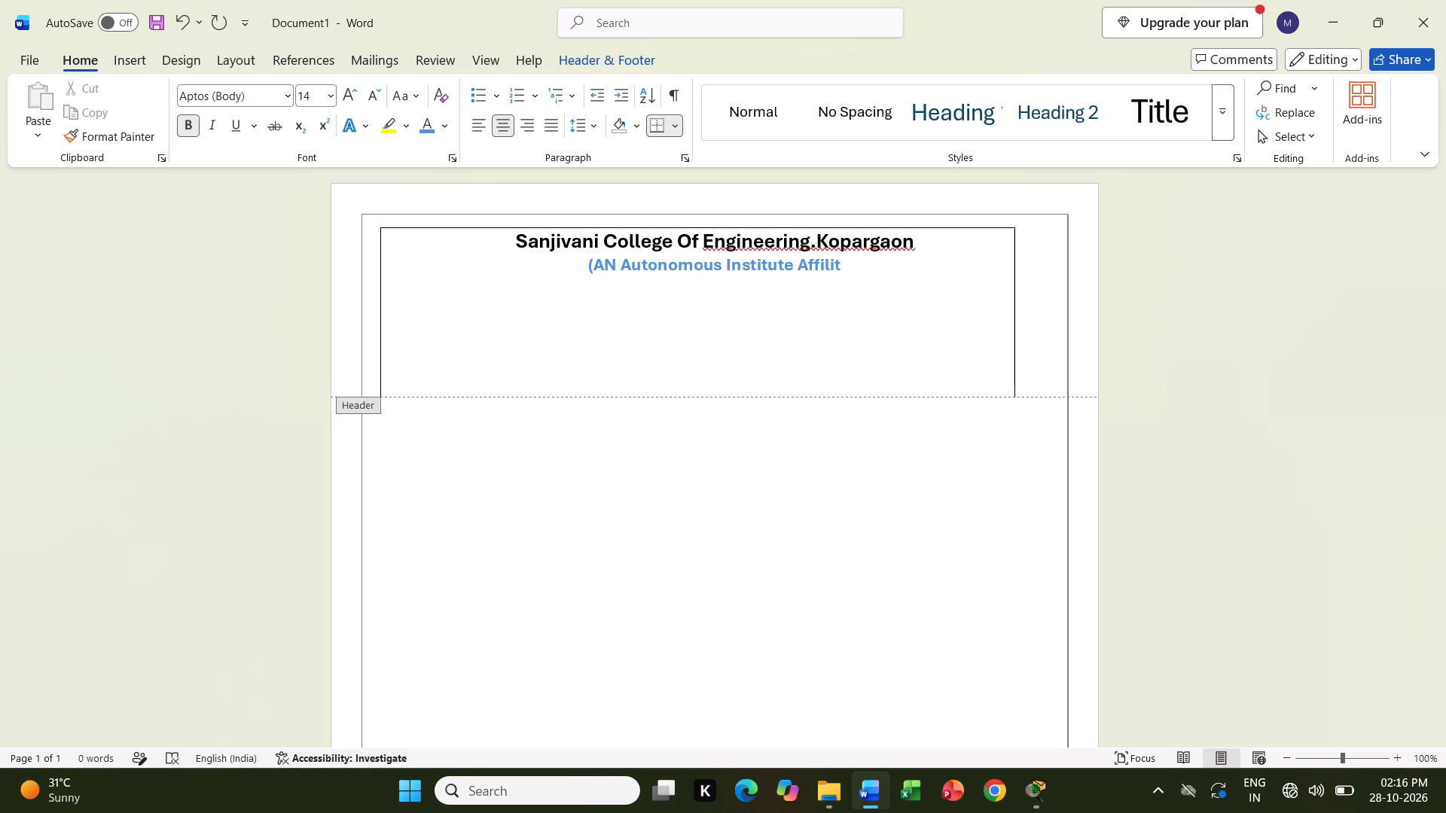
{"action": "type", "text": "ated"}
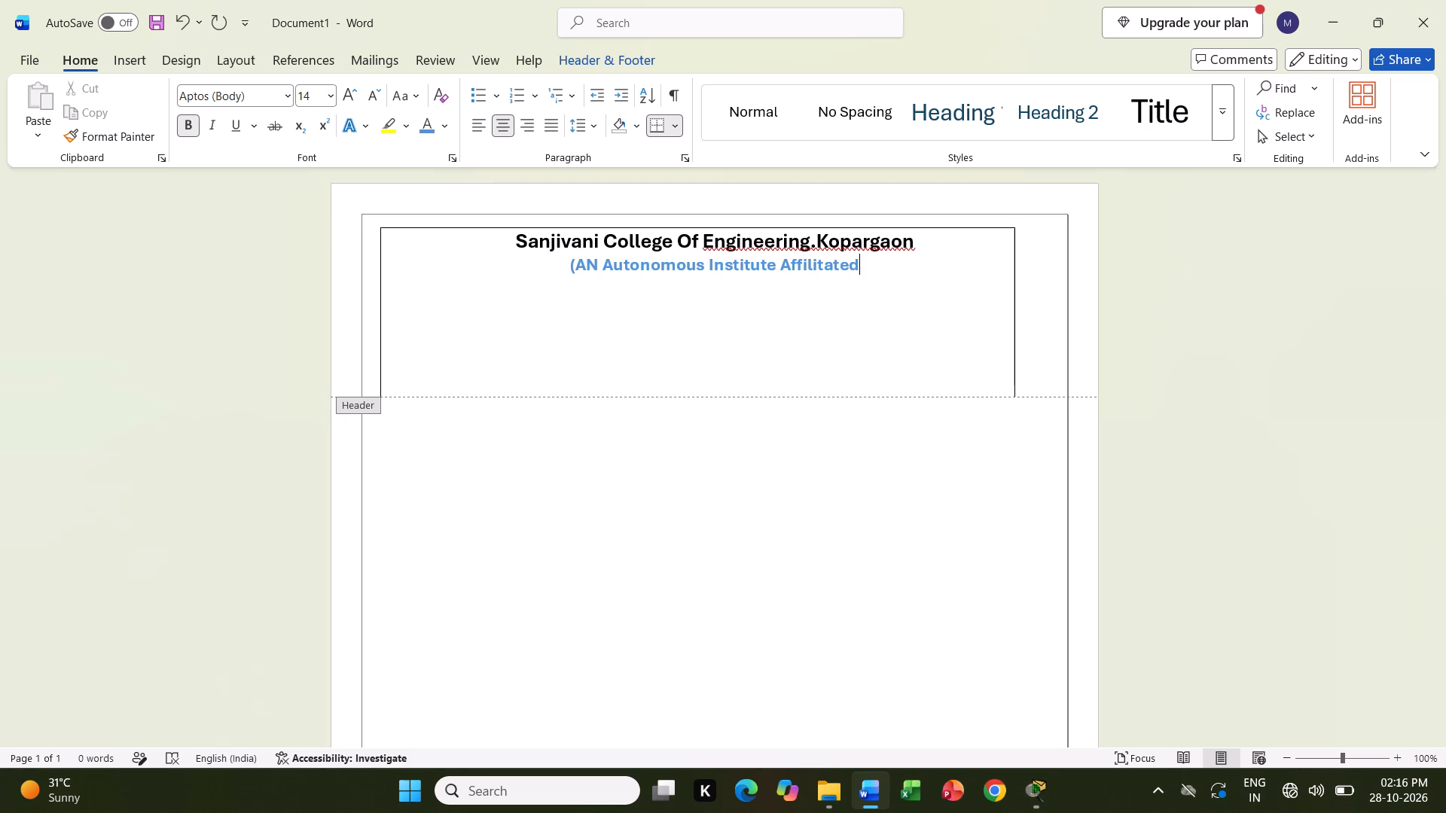
{"action": "key", "text": "space"}
{"action": "type", "text": "to"}
{"action": "key", "text": "space"}
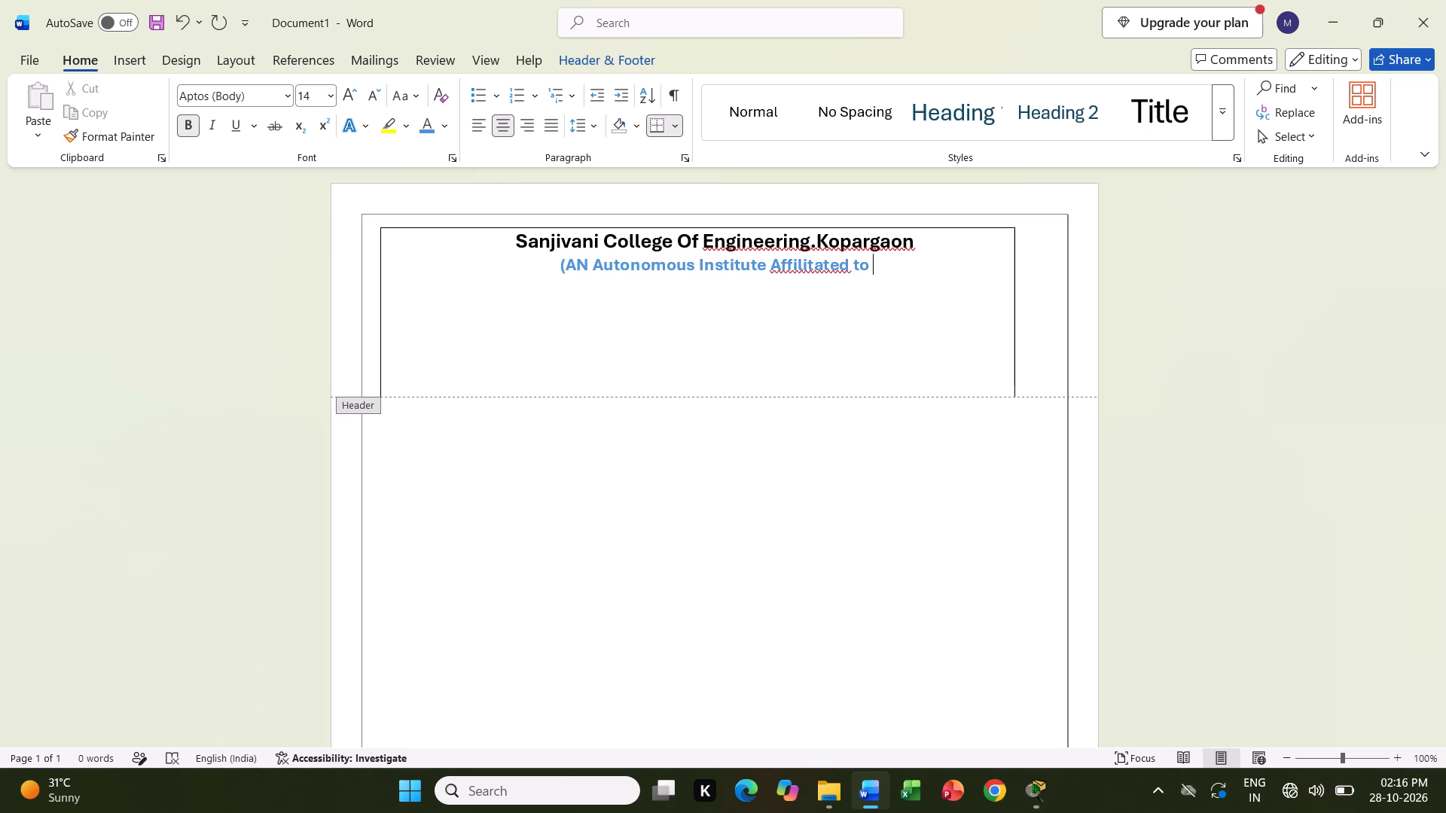
{"action": "key", "text": "shift+s"}
{"action": "key", "text": "p"}
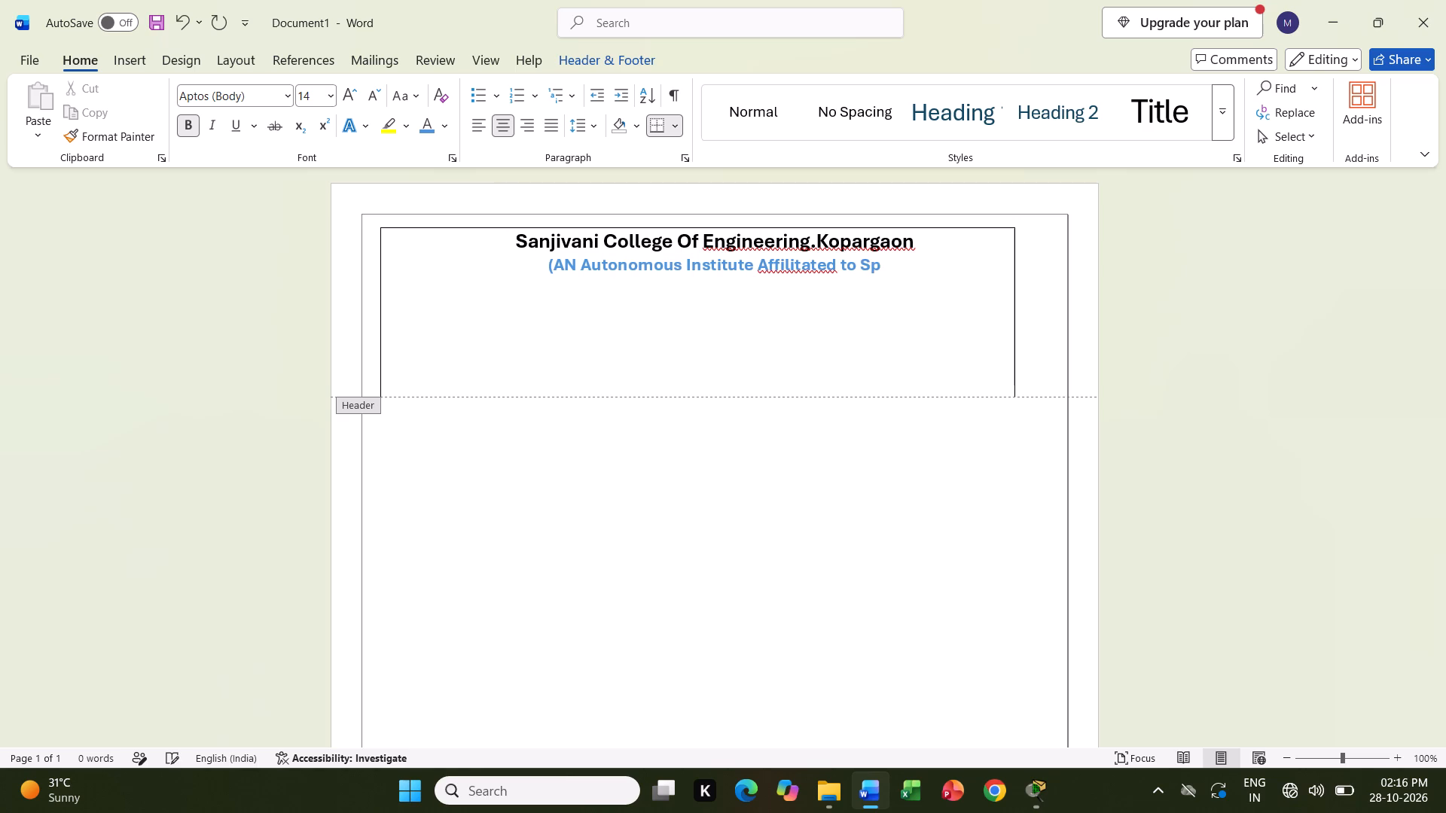
{"action": "key", "text": "BackSpace"}
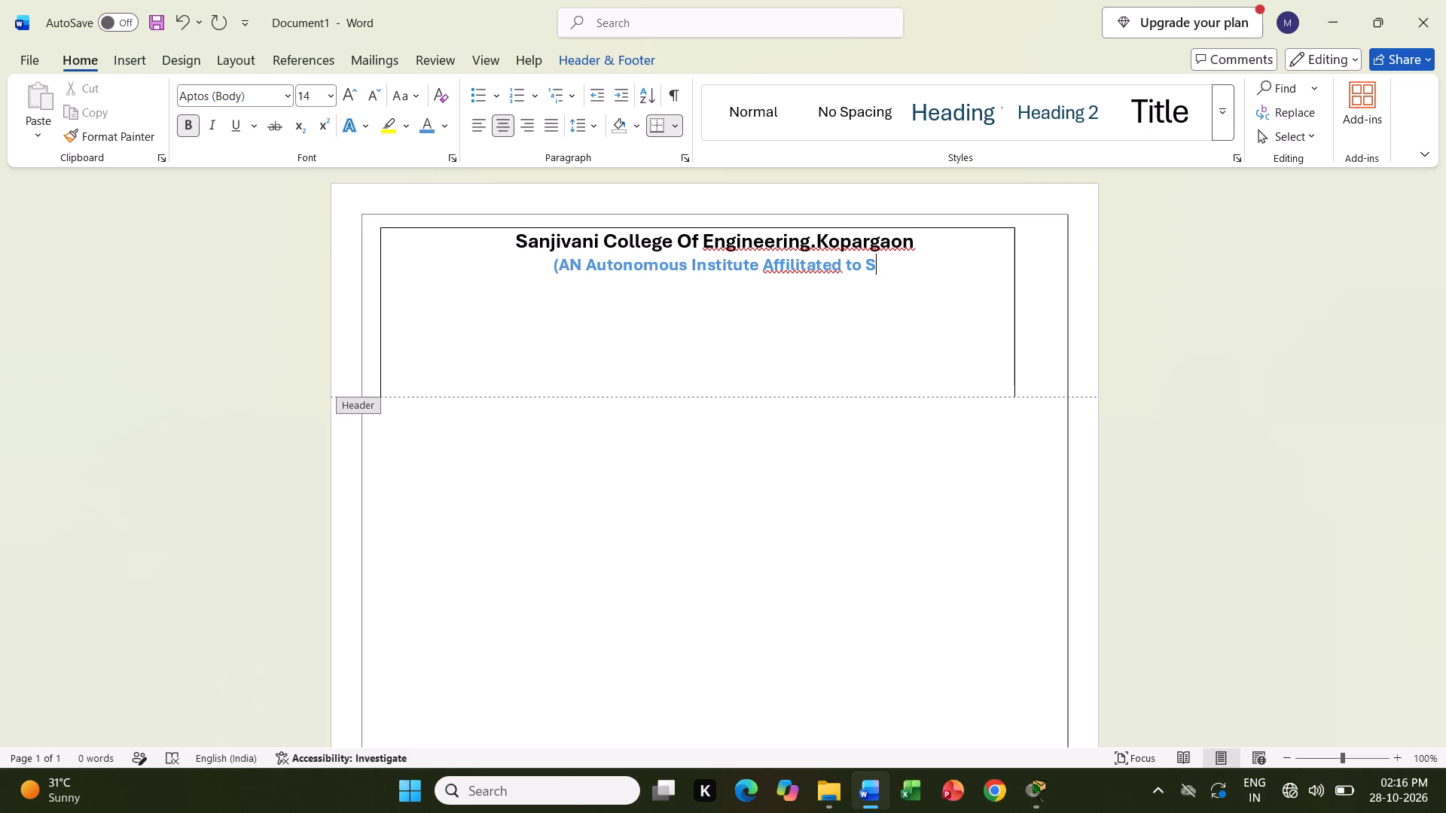
{"action": "type", "text": "avitribai"}
{"action": "key", "text": "space"}
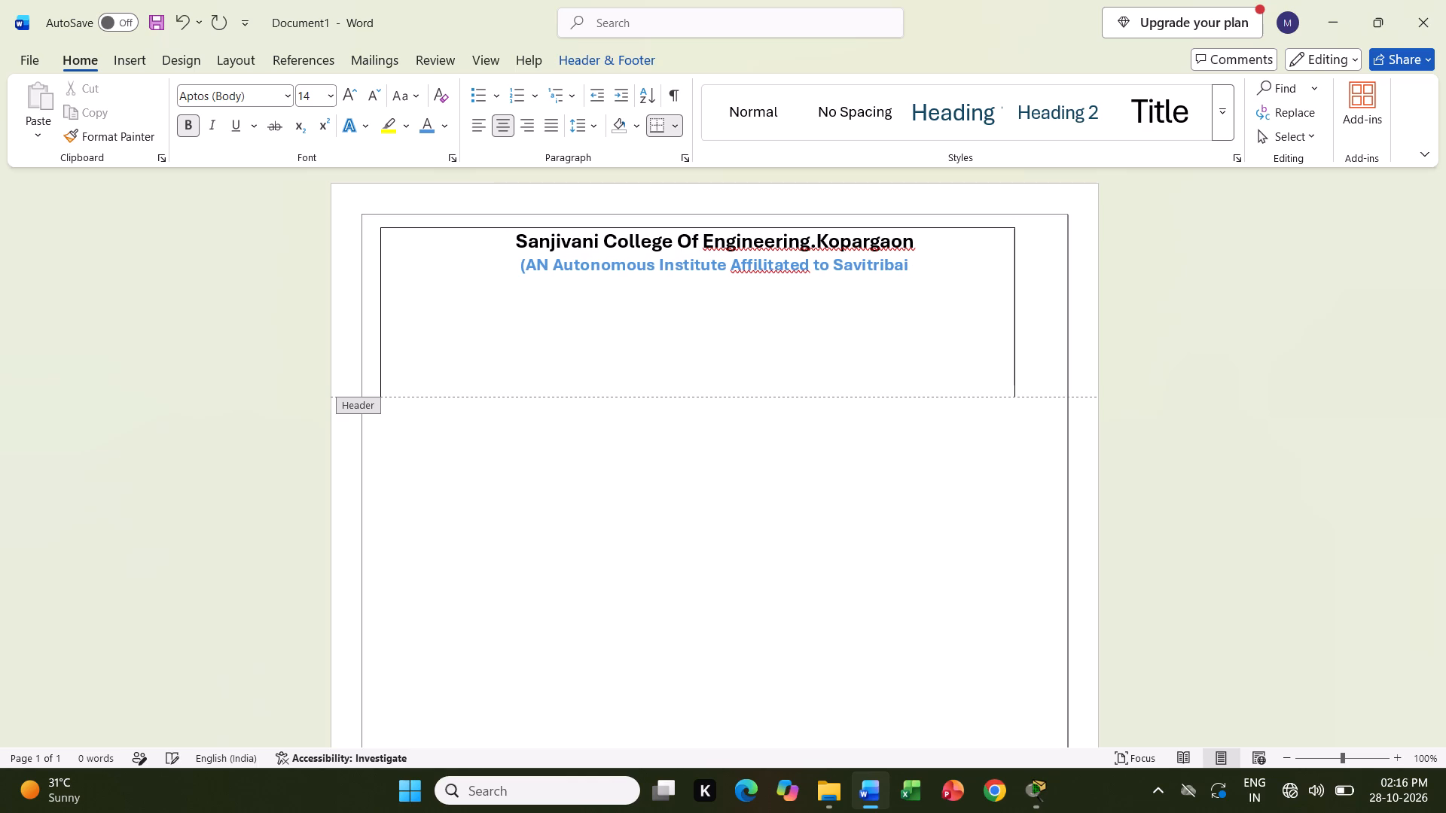
{"action": "key", "text": "shift+p"}
{"action": "type", "text": "hule"}
{"action": "key", "text": "space"}
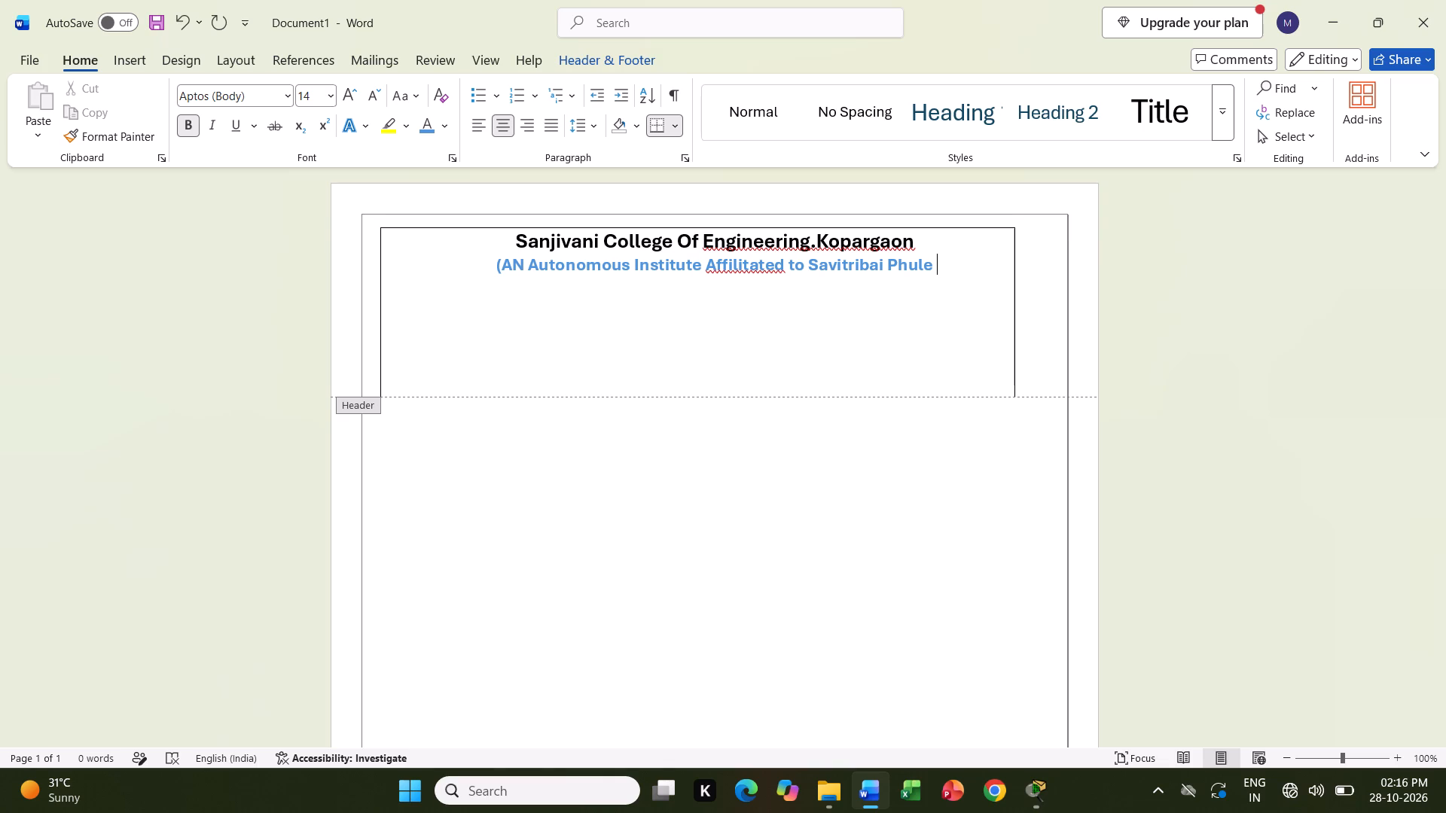
{"action": "type", "text": "University"}
{"action": "key", "text": "space"}
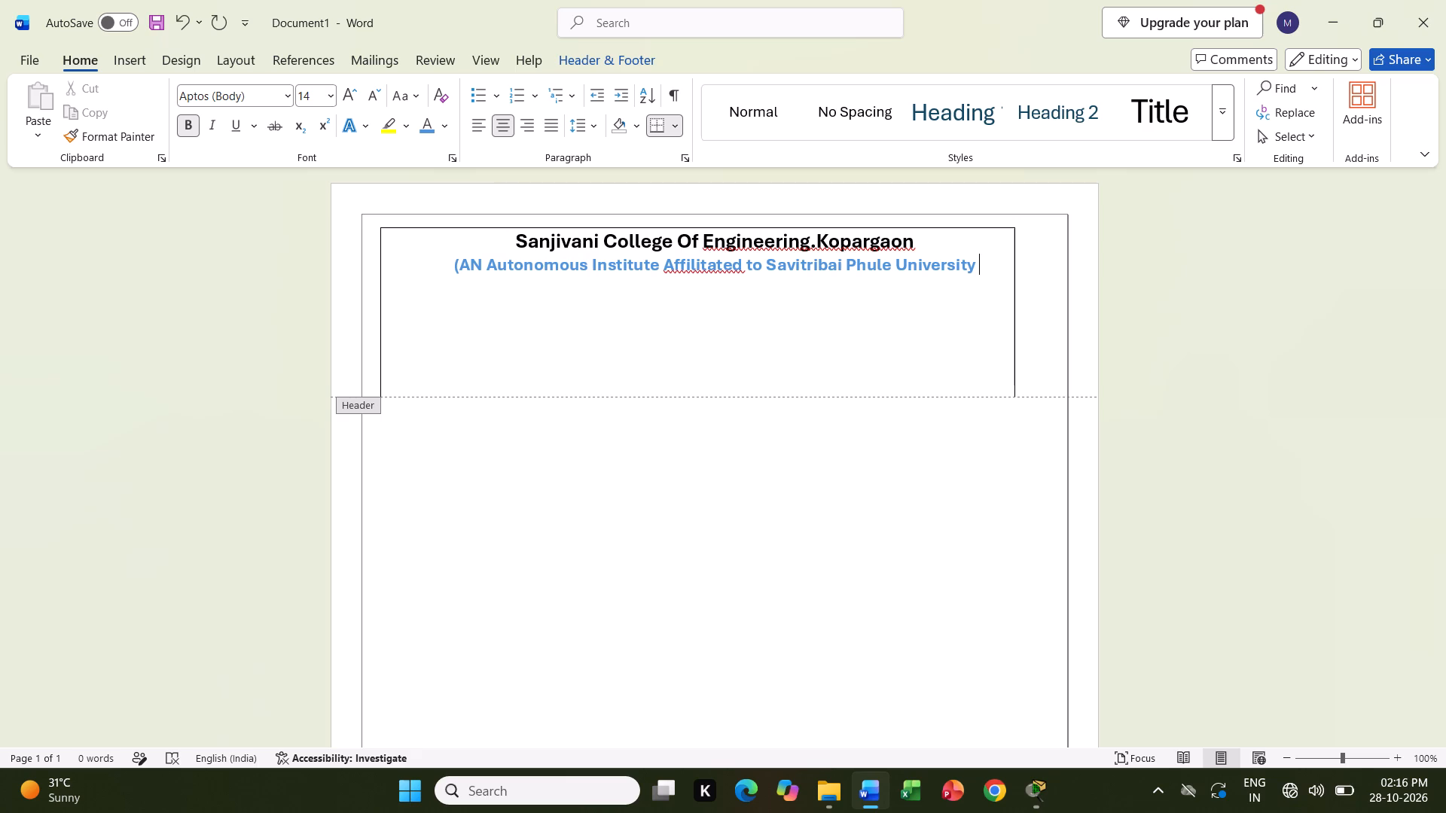
{"action": "key", "text": "comma"}
{"action": "key", "text": "shift+p"}
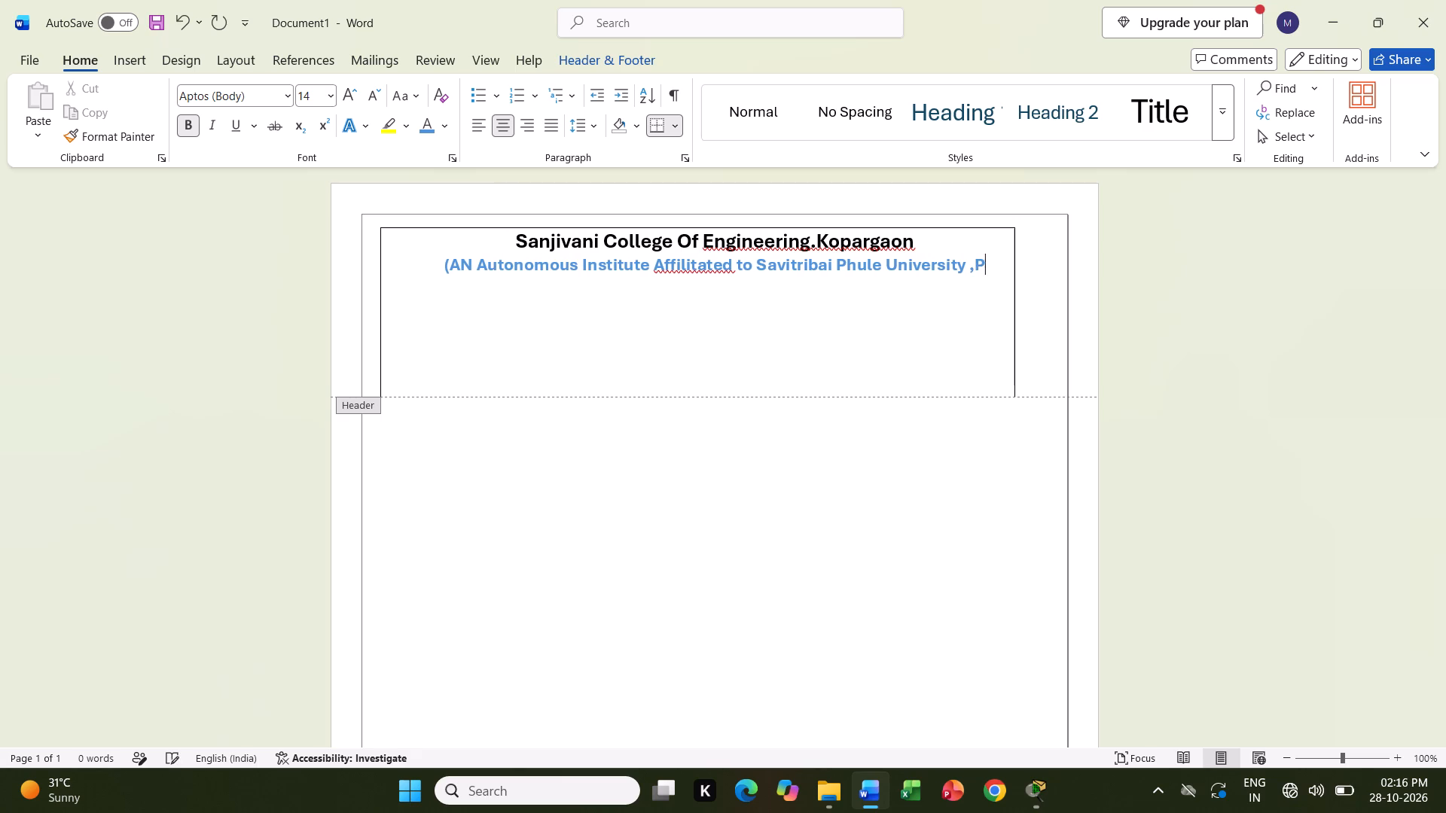
{"action": "type", "text": "une"}
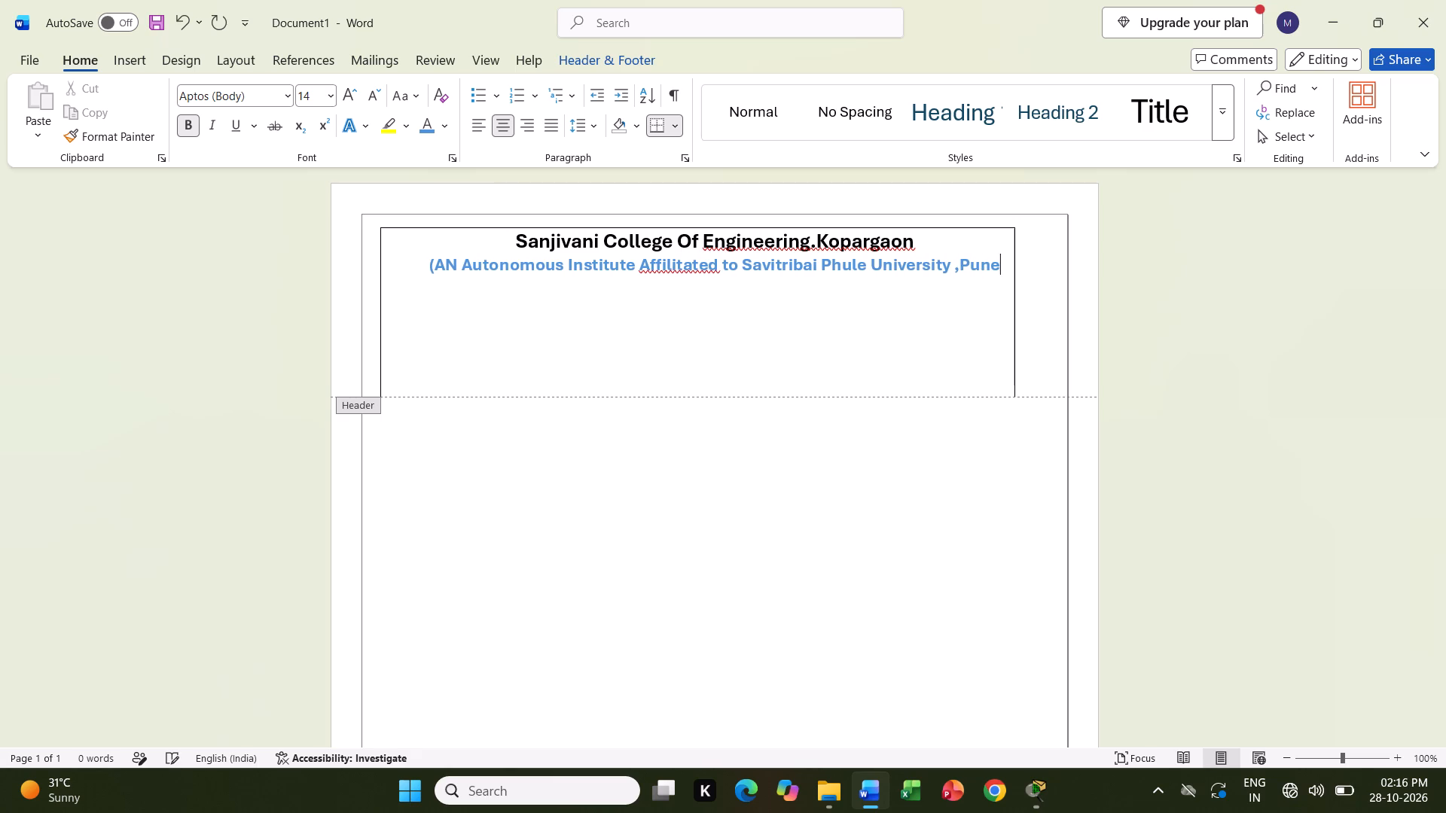
{"action": "key", "text": "Return"}
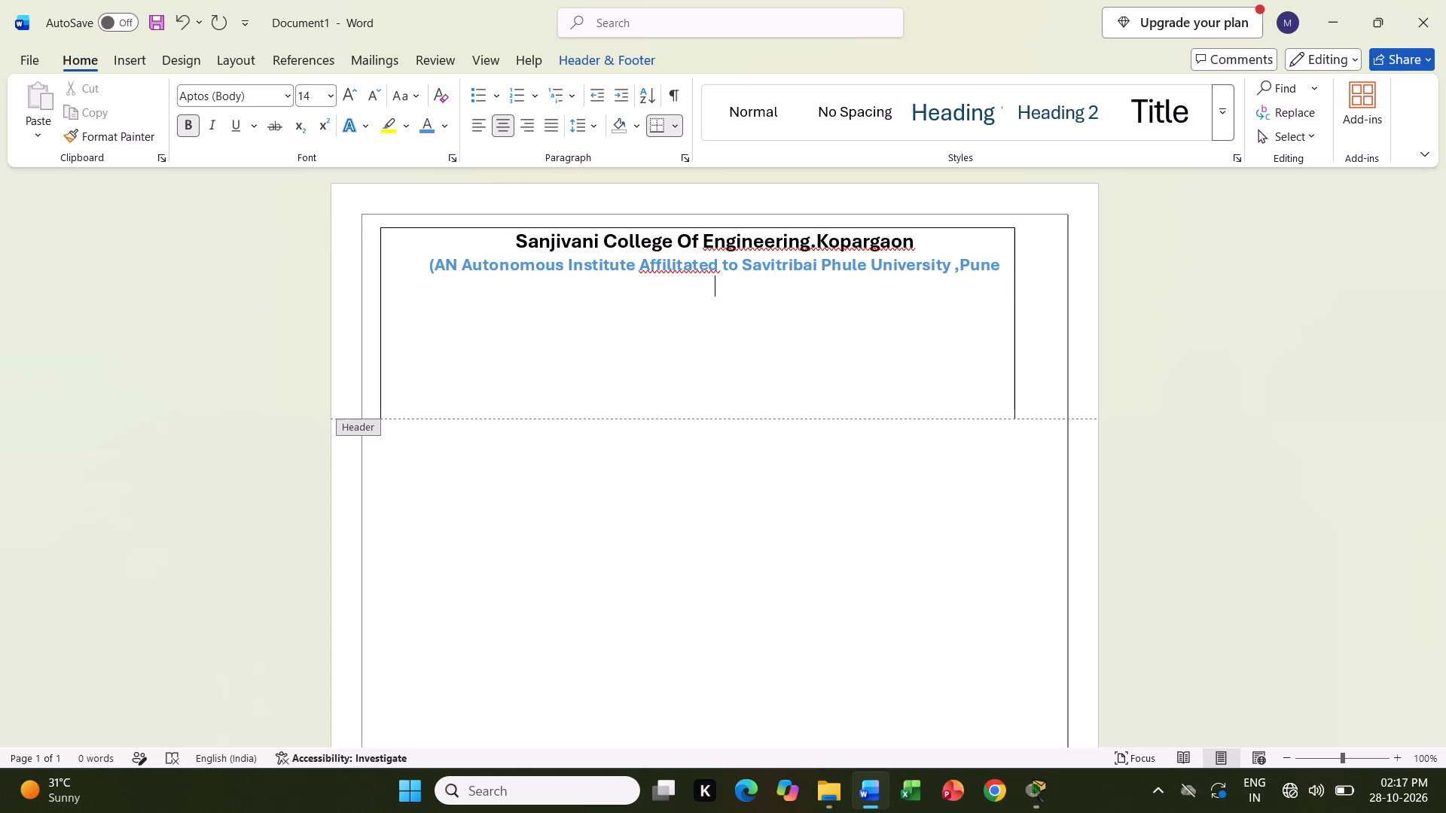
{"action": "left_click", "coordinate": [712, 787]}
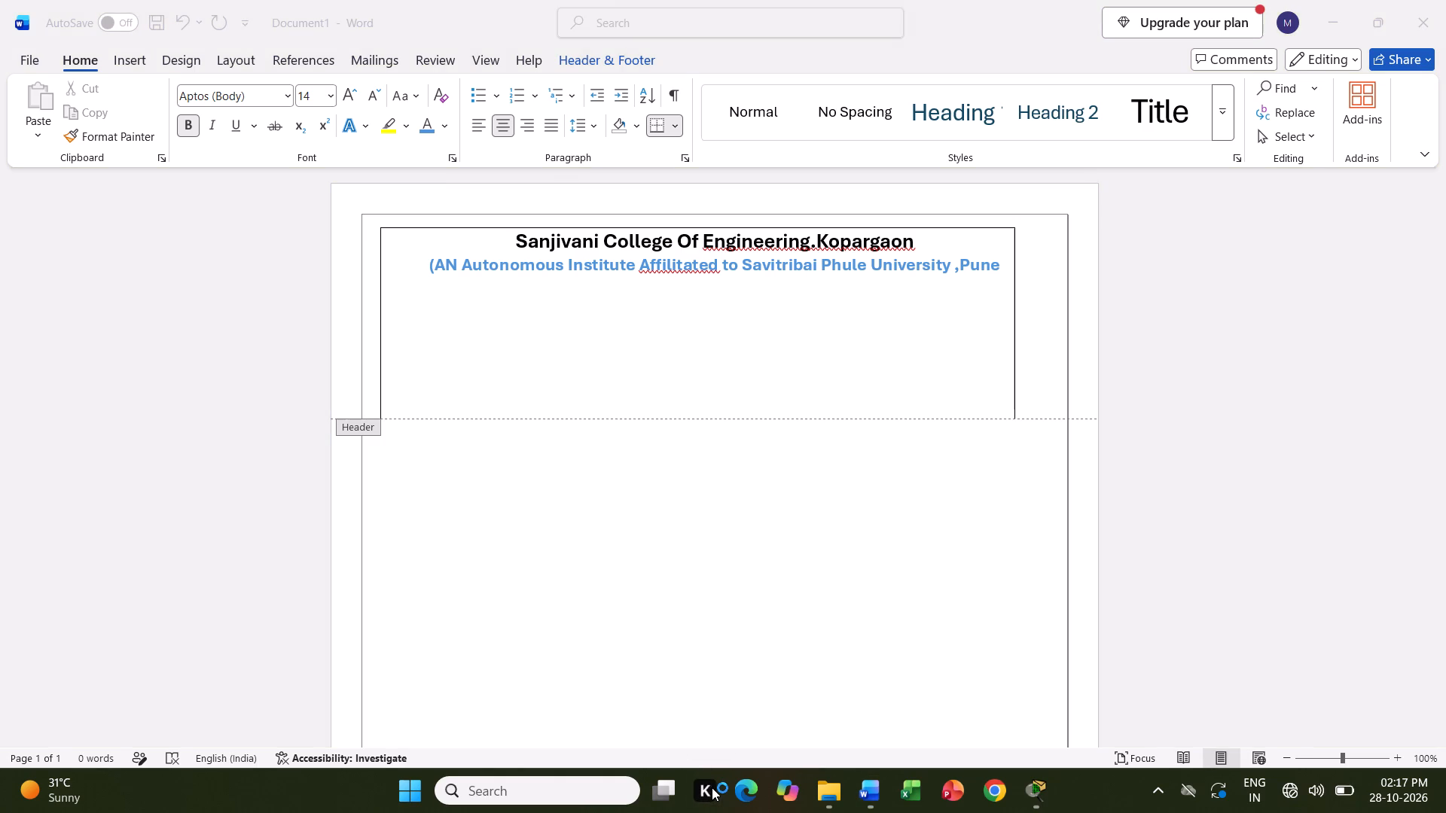
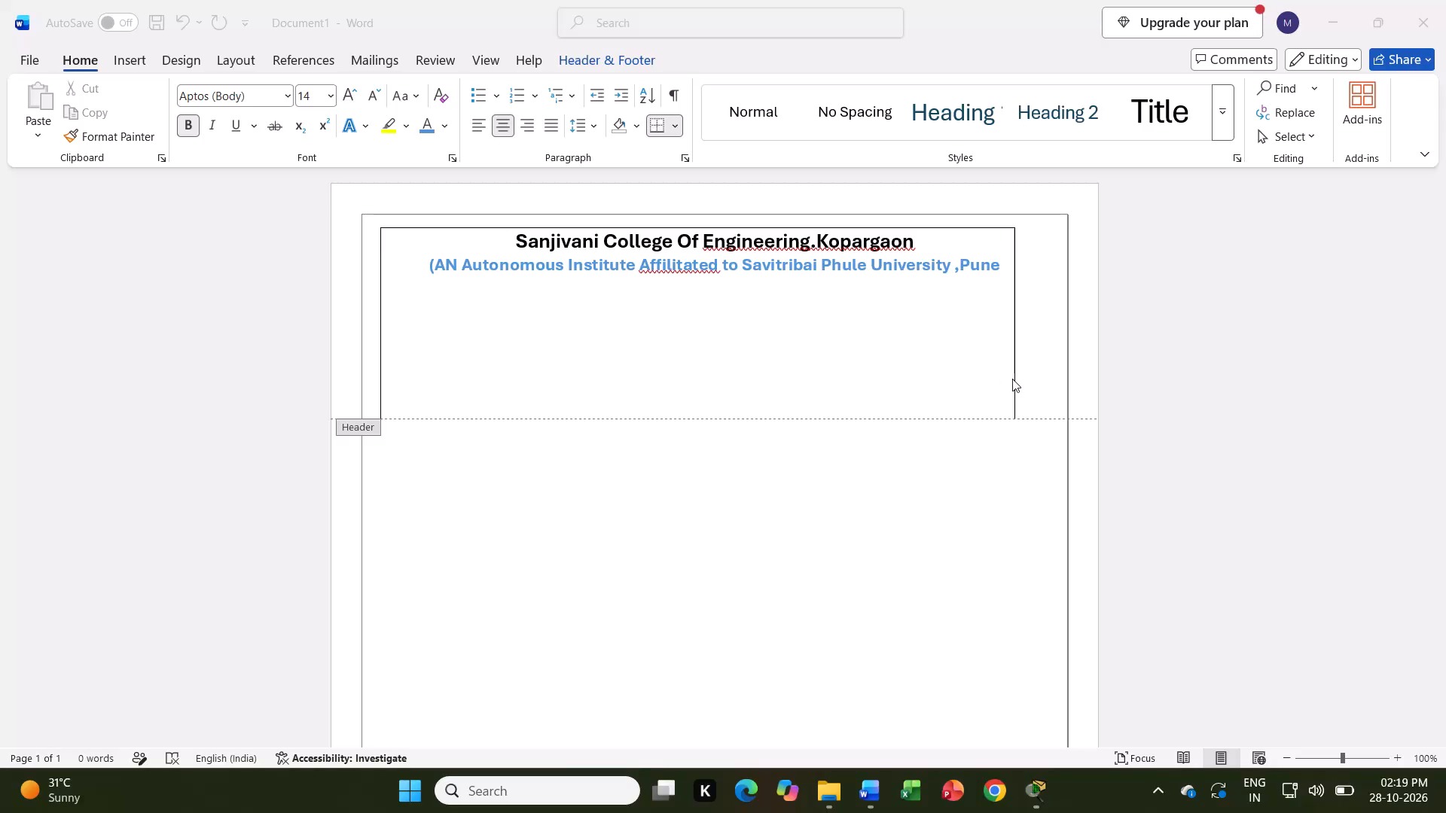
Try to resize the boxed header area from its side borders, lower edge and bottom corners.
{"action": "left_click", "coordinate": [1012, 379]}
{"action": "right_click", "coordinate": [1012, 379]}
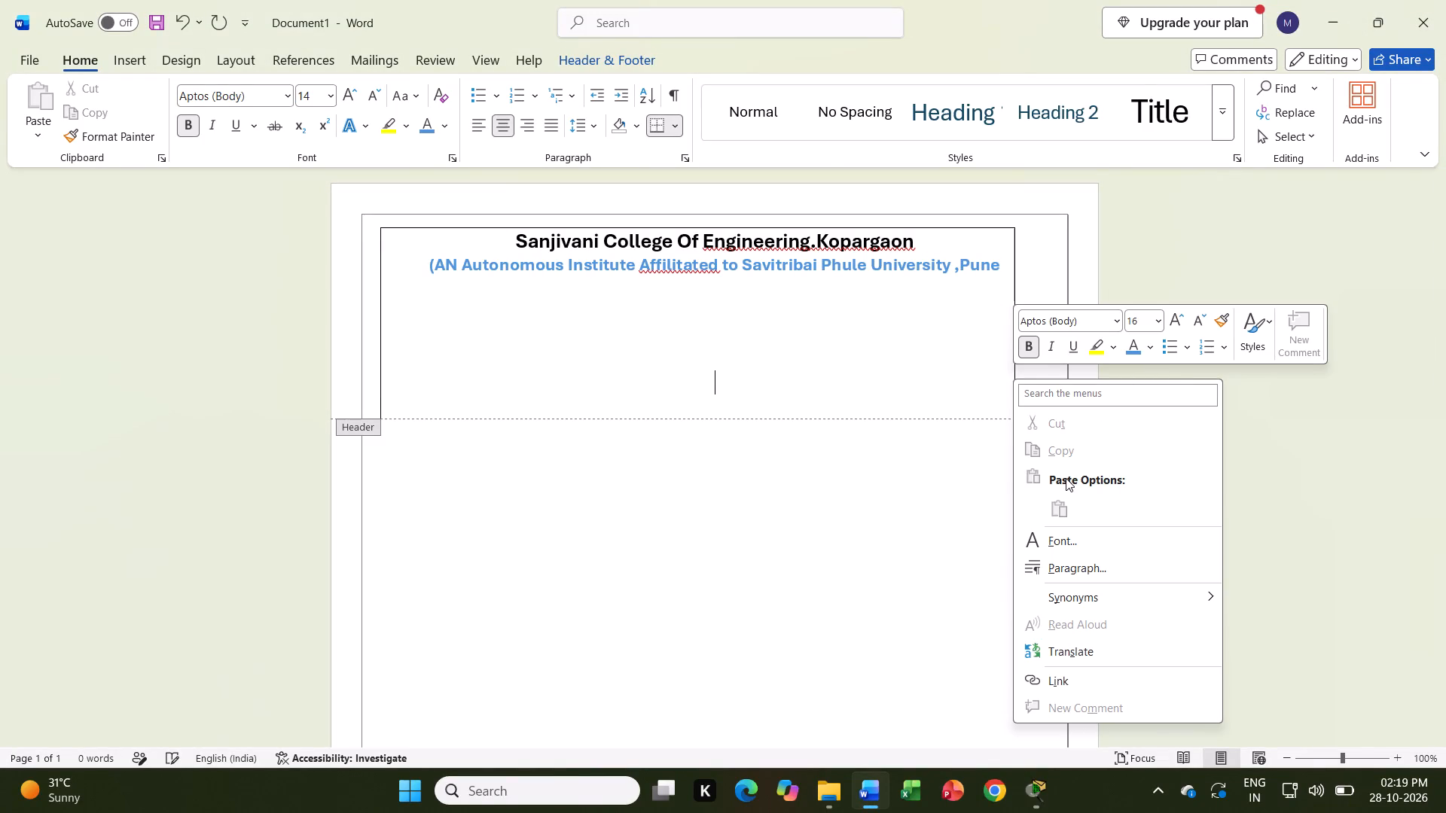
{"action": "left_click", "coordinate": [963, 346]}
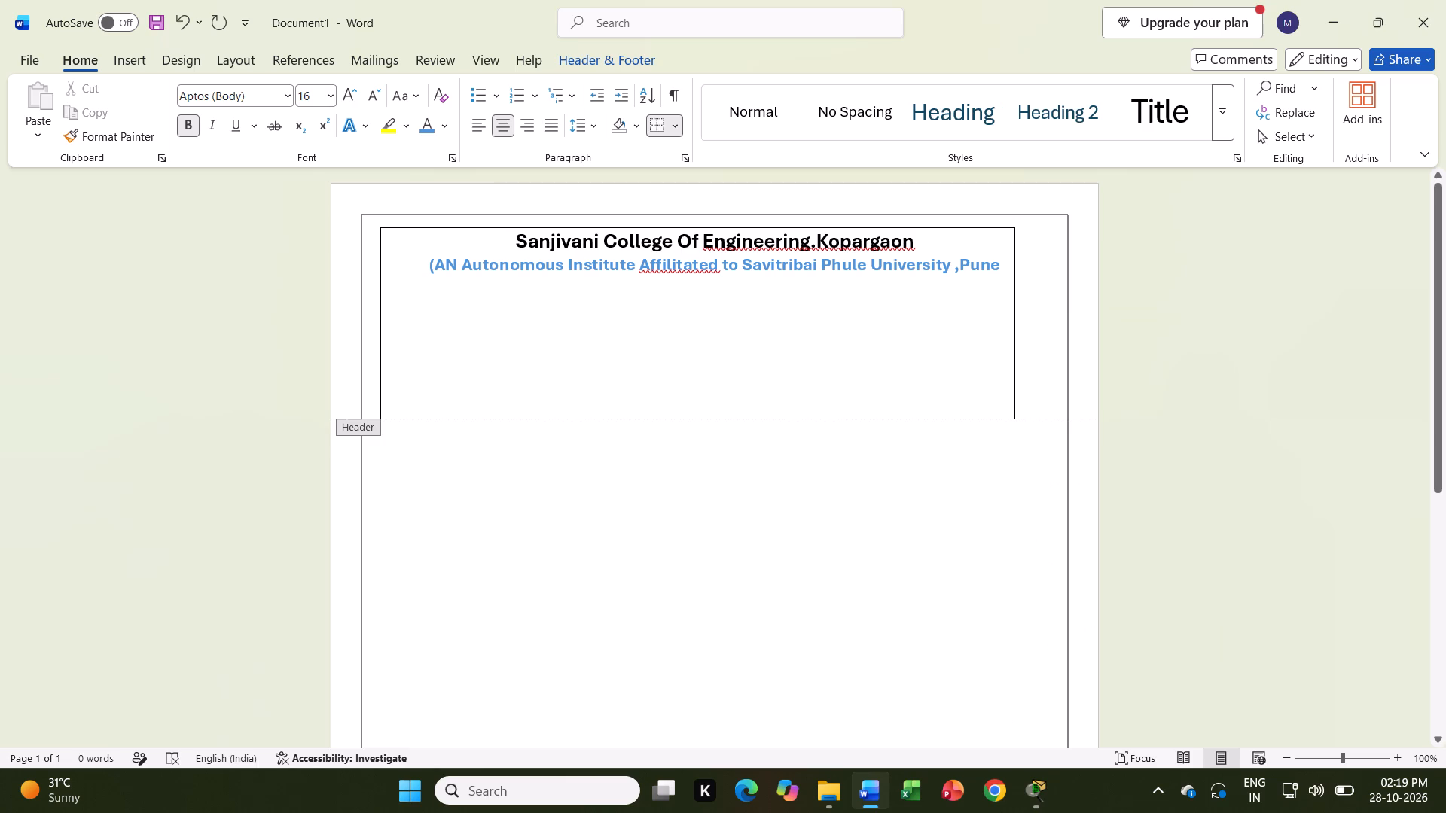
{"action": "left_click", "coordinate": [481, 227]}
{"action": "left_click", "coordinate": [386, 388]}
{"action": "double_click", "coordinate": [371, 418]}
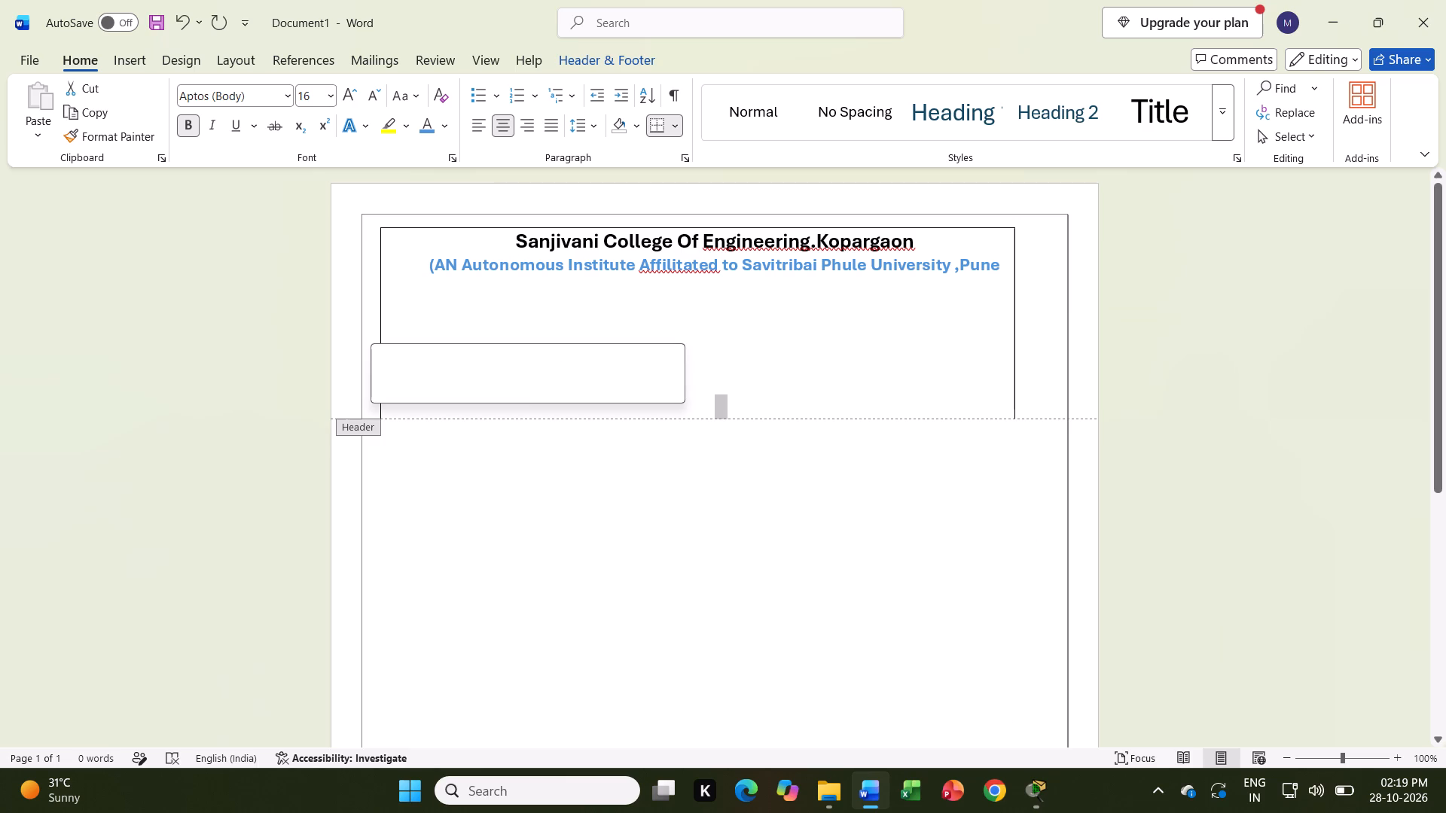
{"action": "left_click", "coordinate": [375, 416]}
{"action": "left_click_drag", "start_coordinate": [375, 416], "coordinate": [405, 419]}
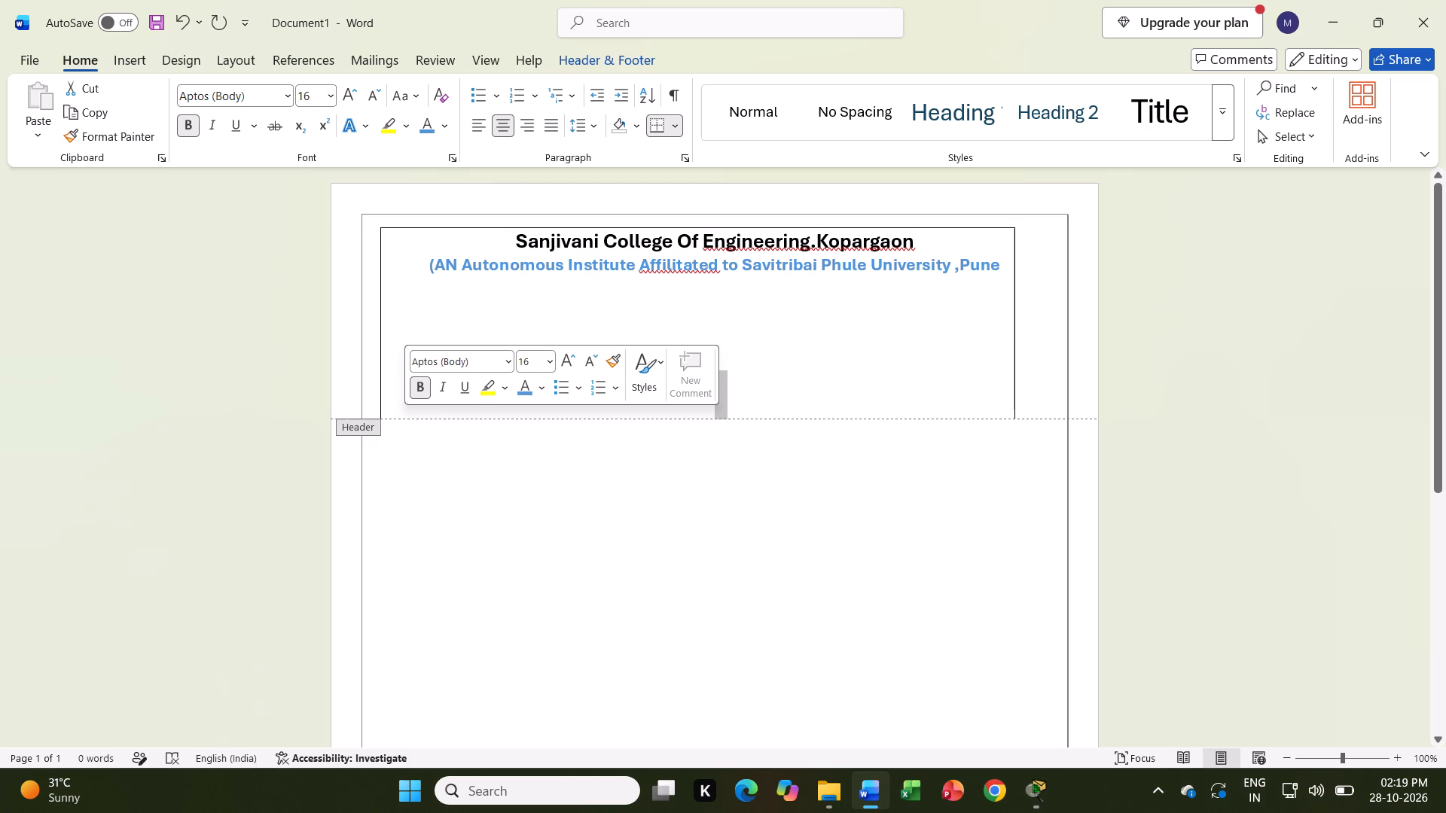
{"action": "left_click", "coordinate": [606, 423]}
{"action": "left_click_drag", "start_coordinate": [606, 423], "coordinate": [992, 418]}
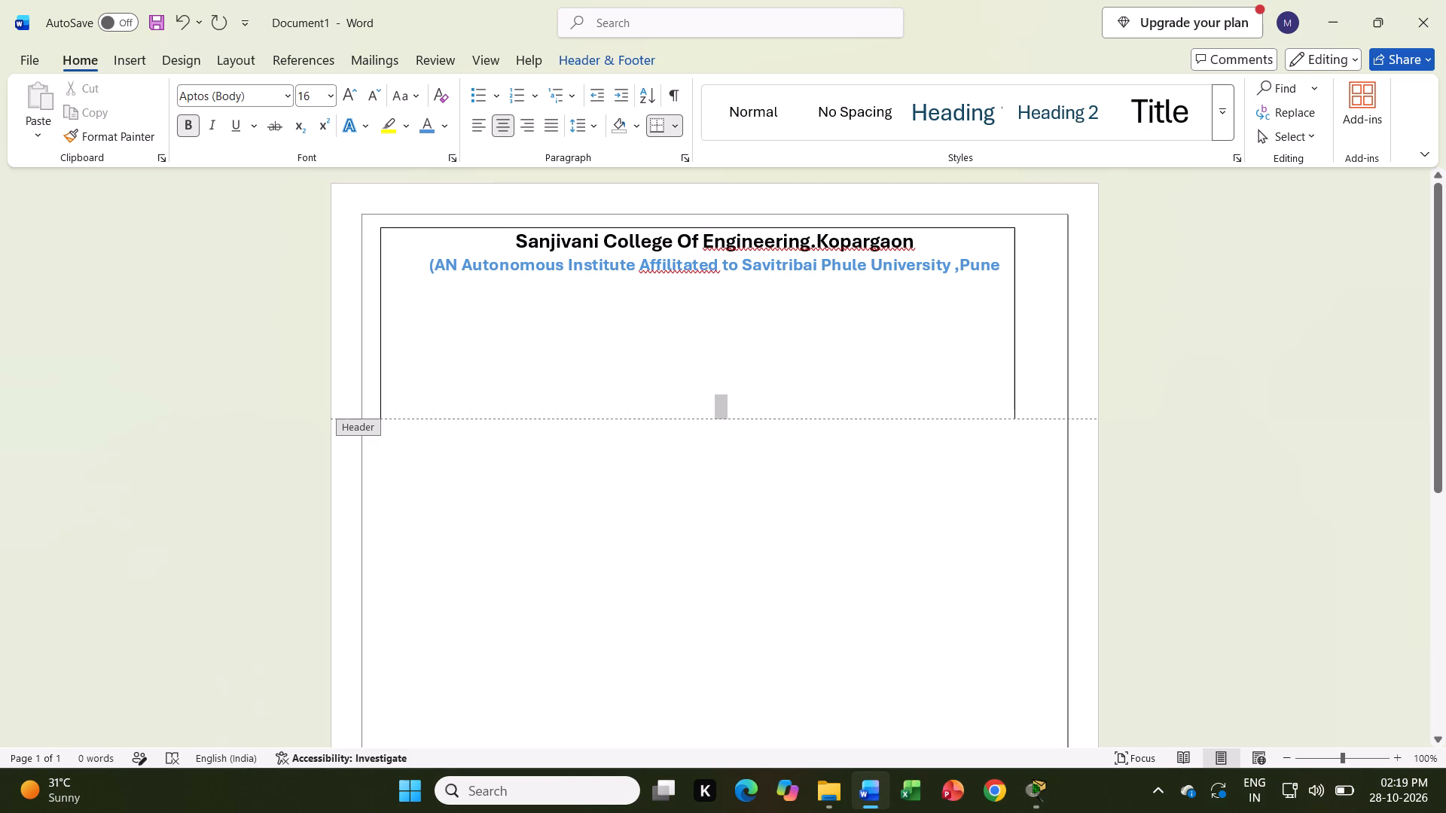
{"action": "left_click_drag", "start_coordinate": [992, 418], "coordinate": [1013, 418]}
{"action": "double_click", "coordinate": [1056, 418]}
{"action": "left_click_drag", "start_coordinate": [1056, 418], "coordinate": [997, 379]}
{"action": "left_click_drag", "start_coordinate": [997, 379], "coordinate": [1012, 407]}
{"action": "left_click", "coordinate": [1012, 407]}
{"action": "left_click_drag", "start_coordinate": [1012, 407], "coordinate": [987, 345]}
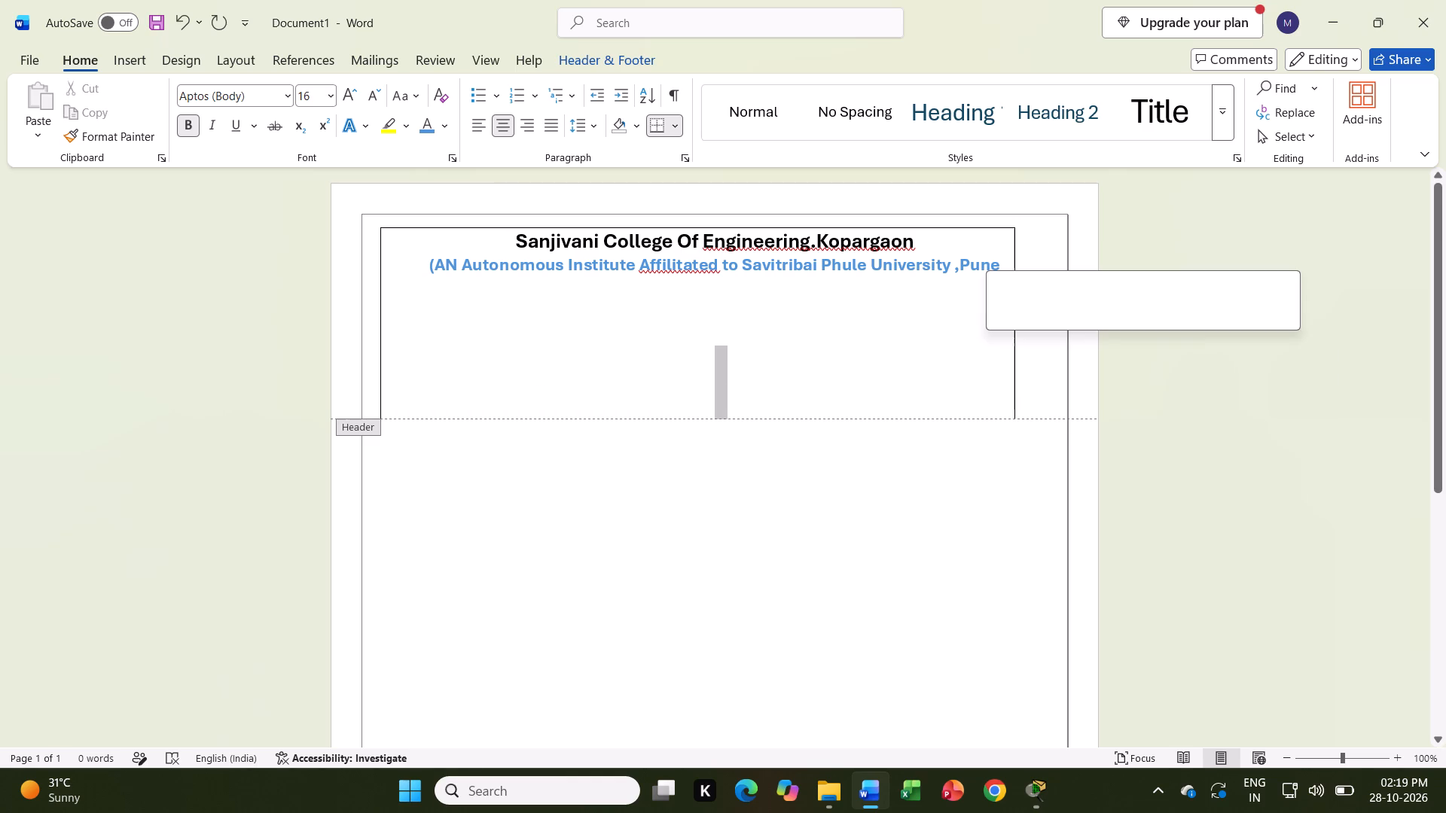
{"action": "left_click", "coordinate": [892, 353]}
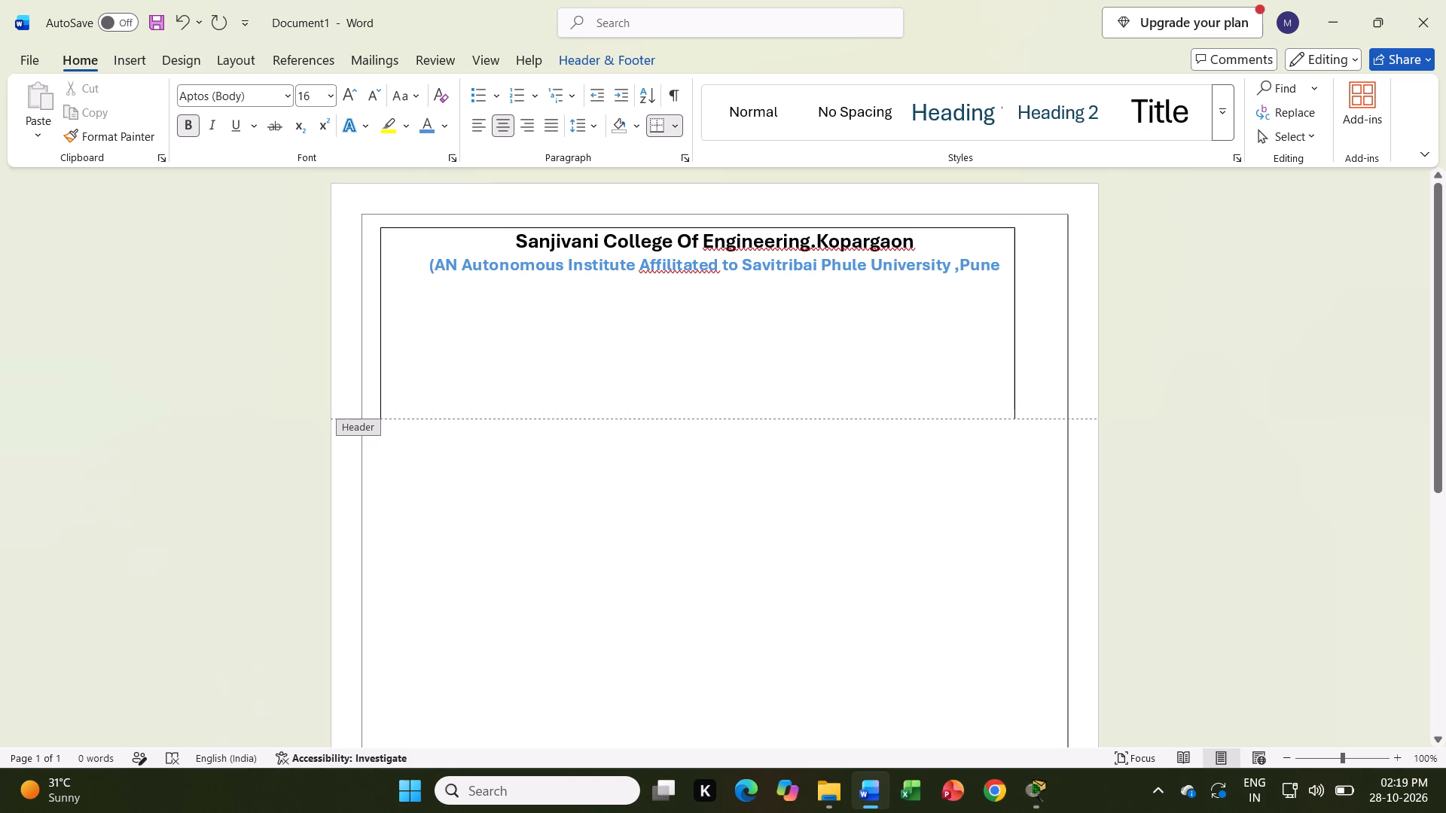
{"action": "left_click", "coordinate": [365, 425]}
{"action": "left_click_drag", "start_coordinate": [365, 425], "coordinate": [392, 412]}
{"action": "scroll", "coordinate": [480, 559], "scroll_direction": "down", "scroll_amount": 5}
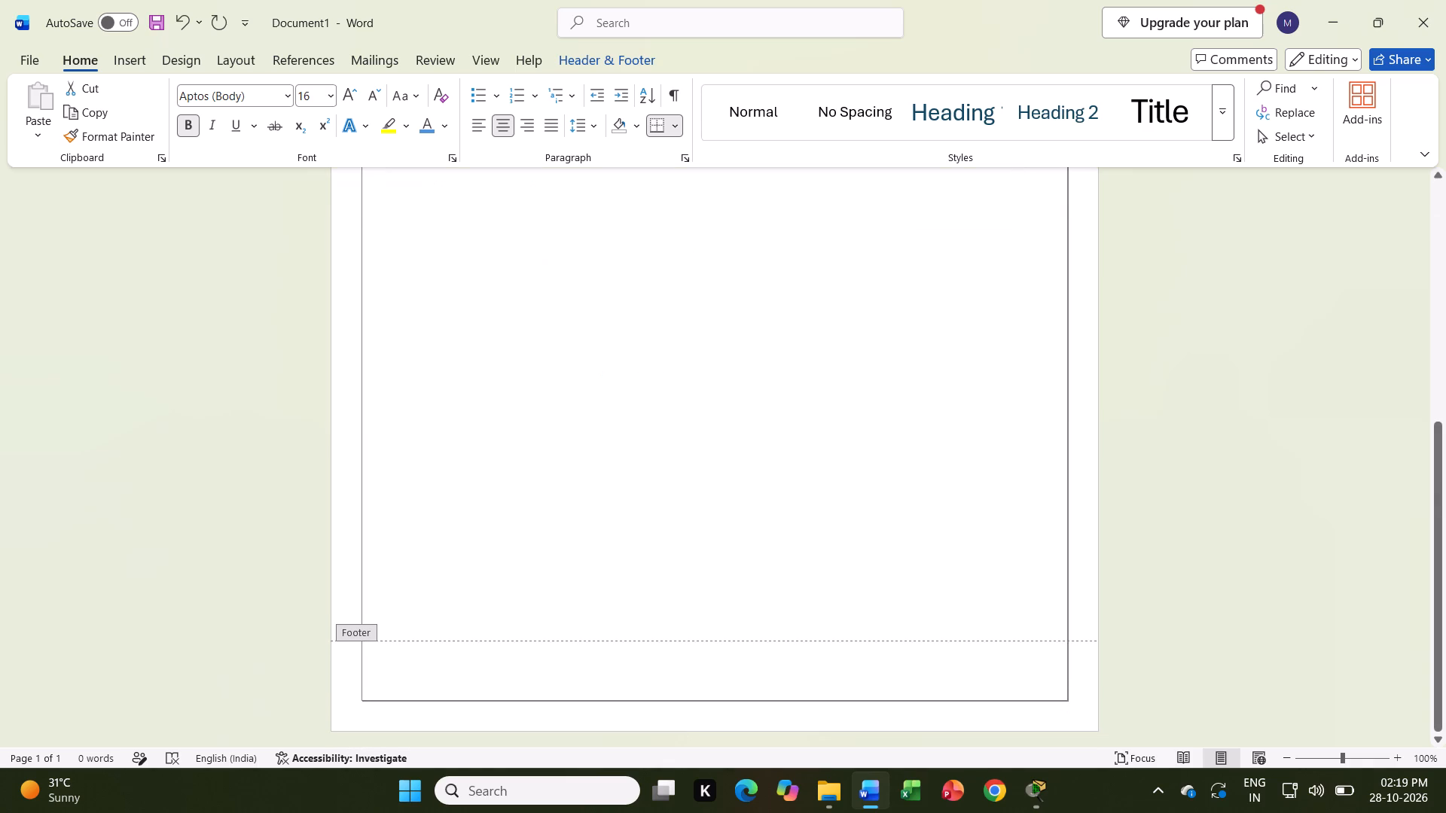
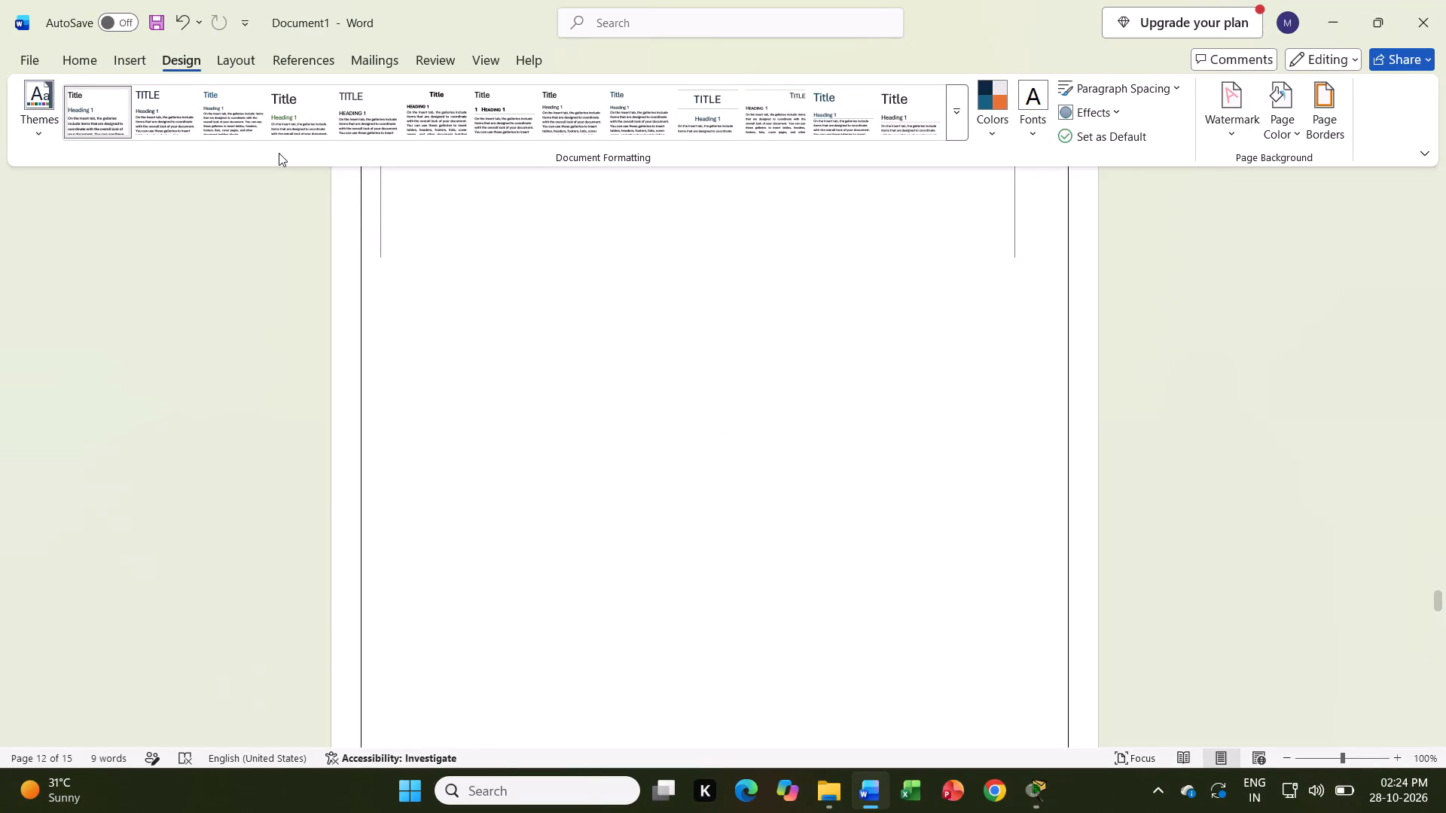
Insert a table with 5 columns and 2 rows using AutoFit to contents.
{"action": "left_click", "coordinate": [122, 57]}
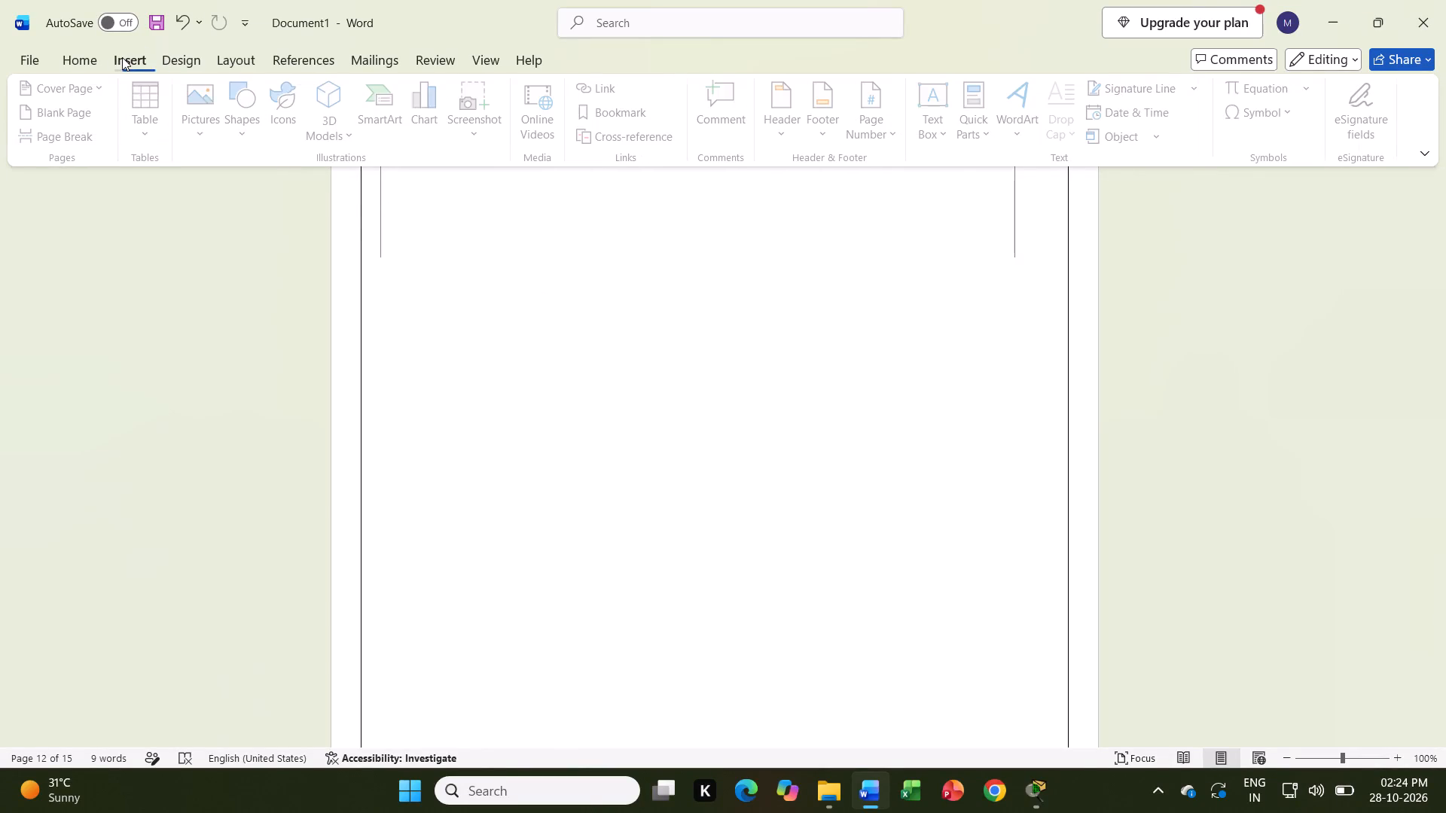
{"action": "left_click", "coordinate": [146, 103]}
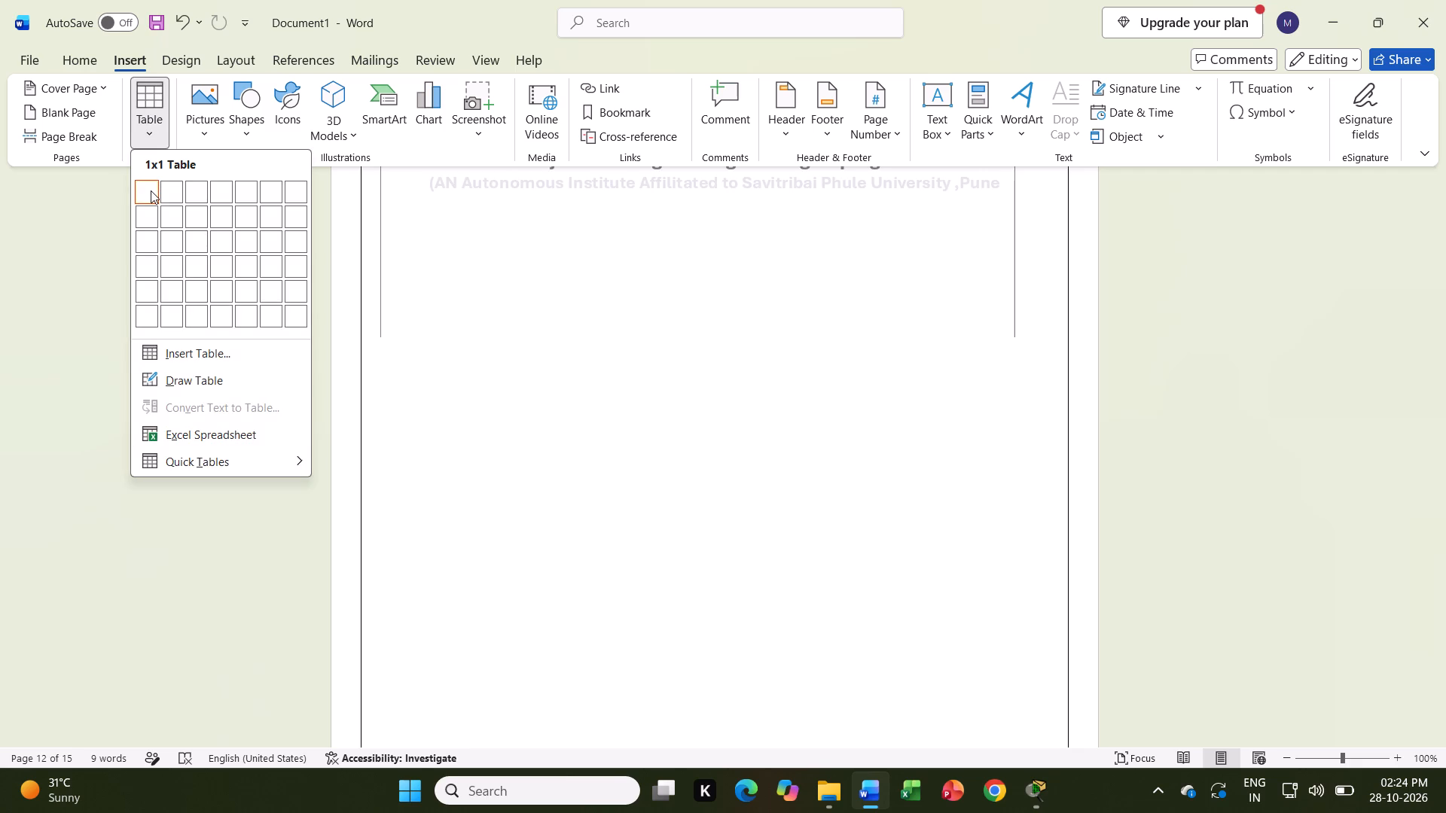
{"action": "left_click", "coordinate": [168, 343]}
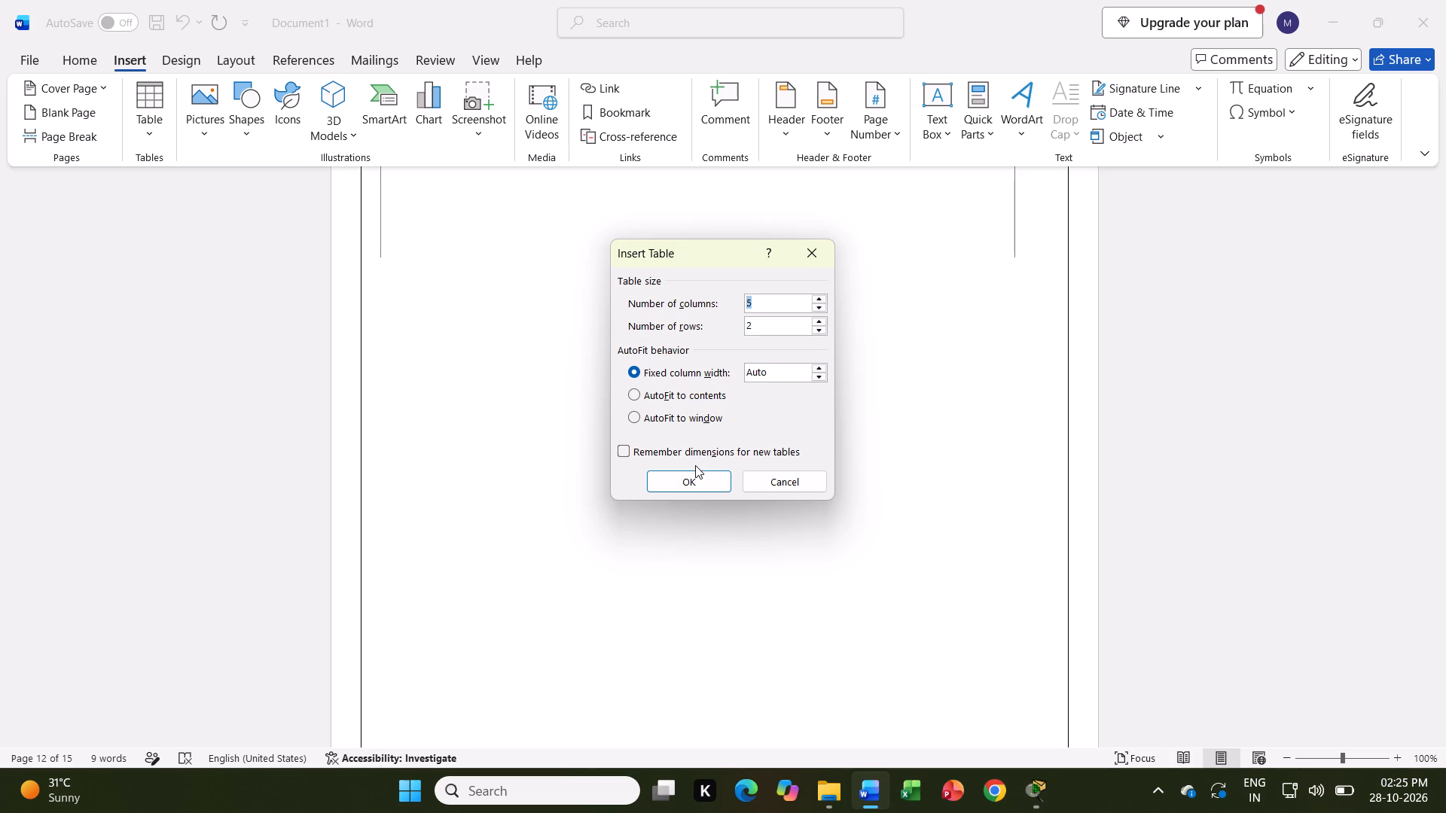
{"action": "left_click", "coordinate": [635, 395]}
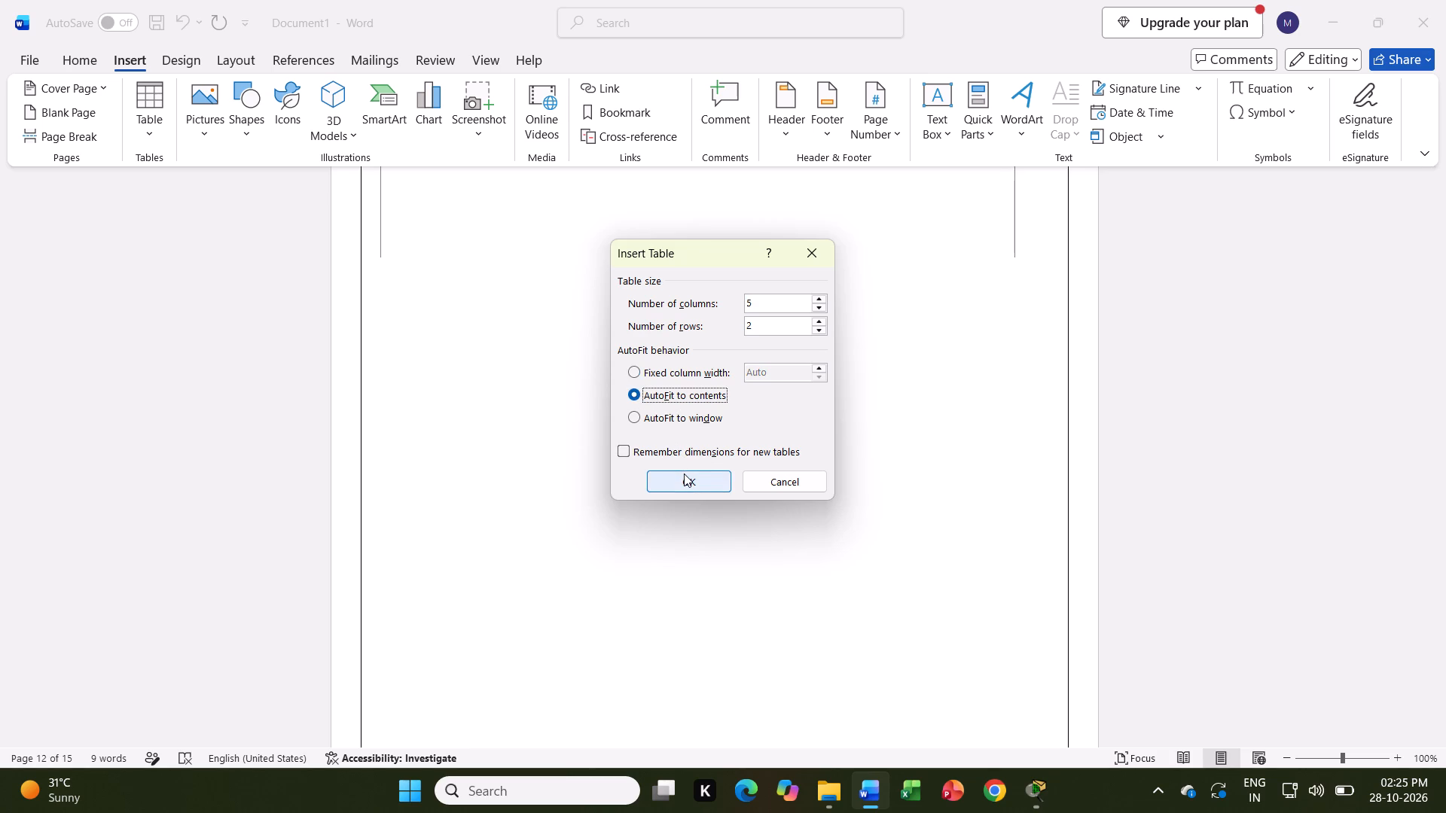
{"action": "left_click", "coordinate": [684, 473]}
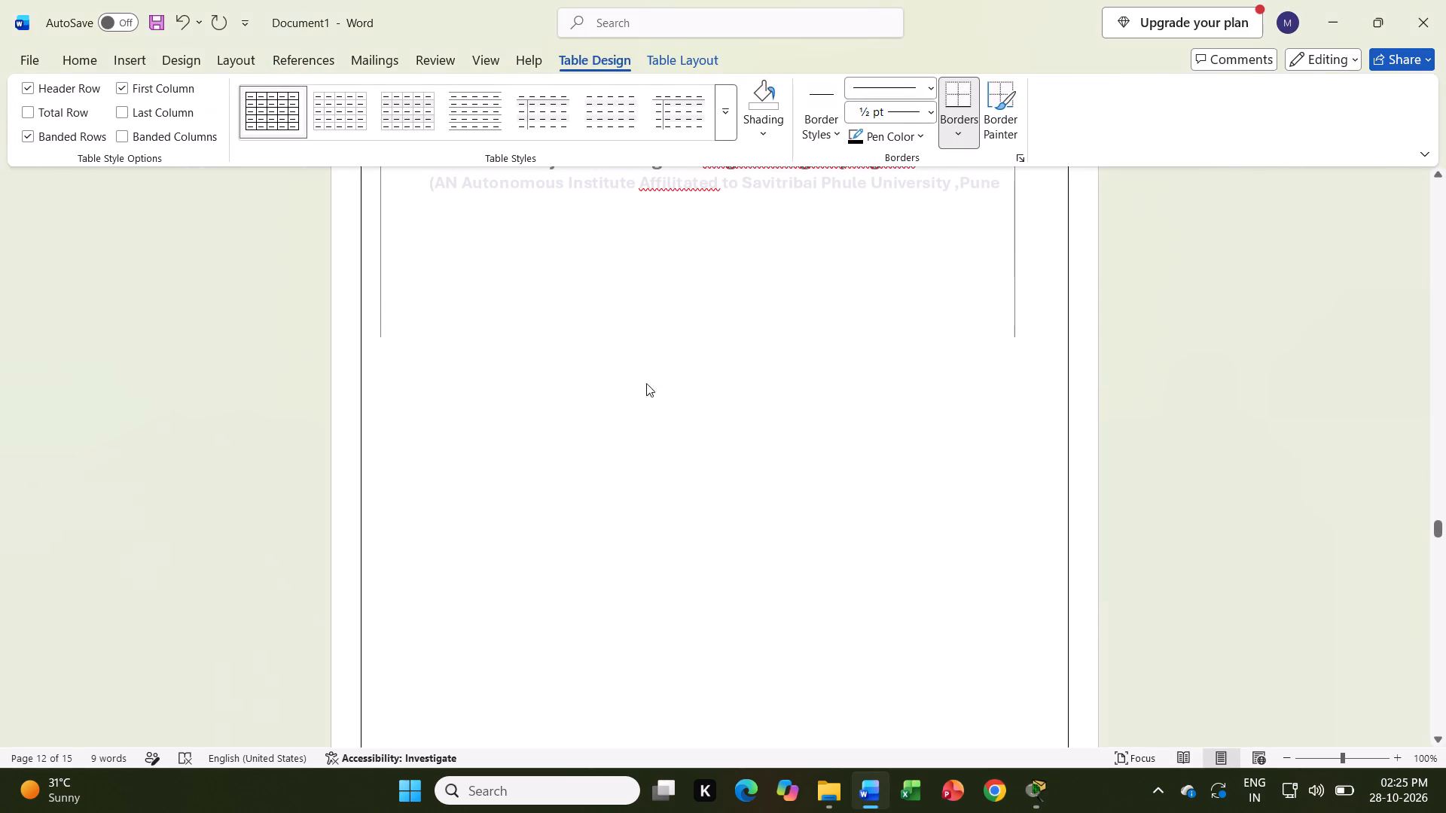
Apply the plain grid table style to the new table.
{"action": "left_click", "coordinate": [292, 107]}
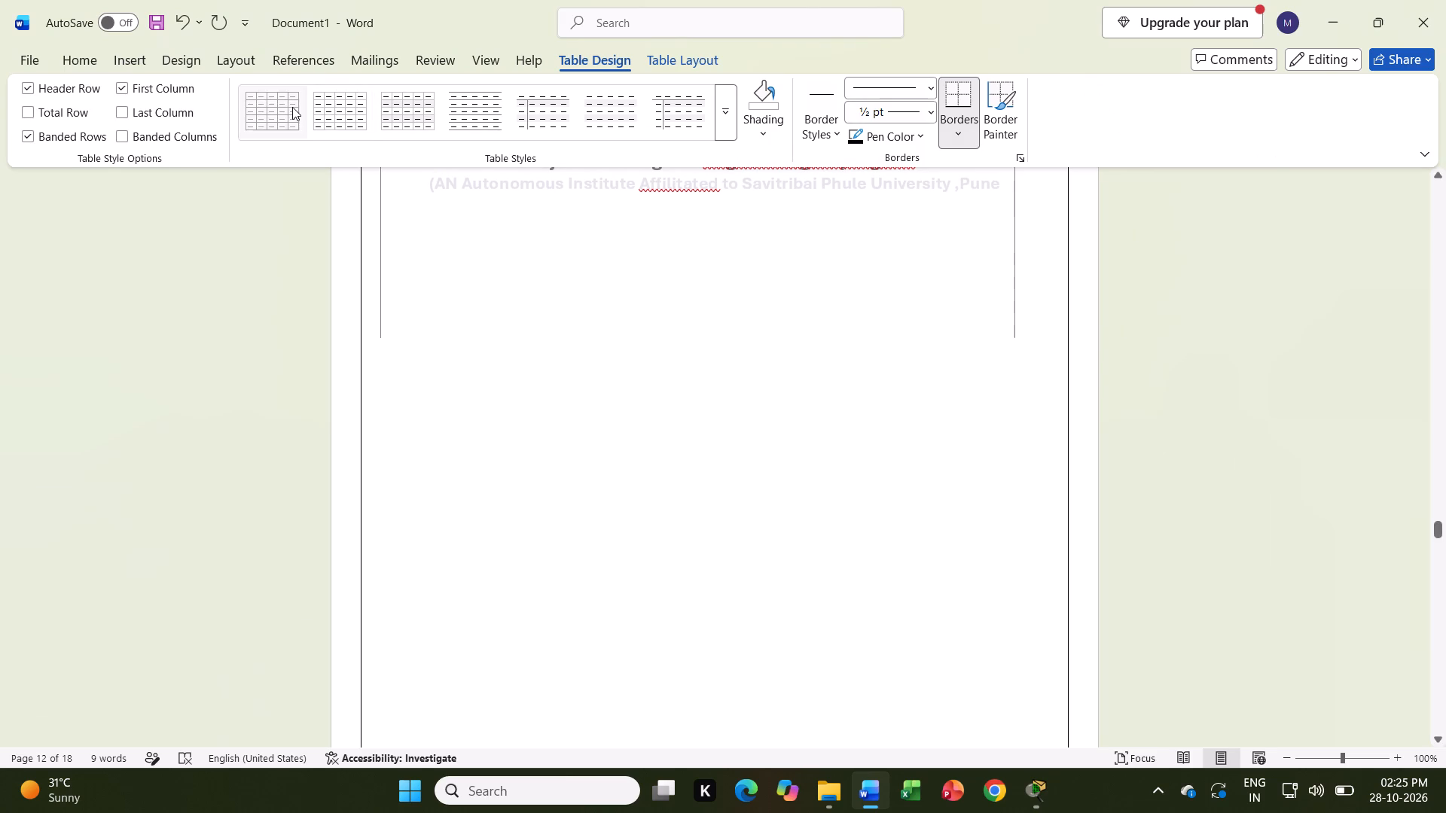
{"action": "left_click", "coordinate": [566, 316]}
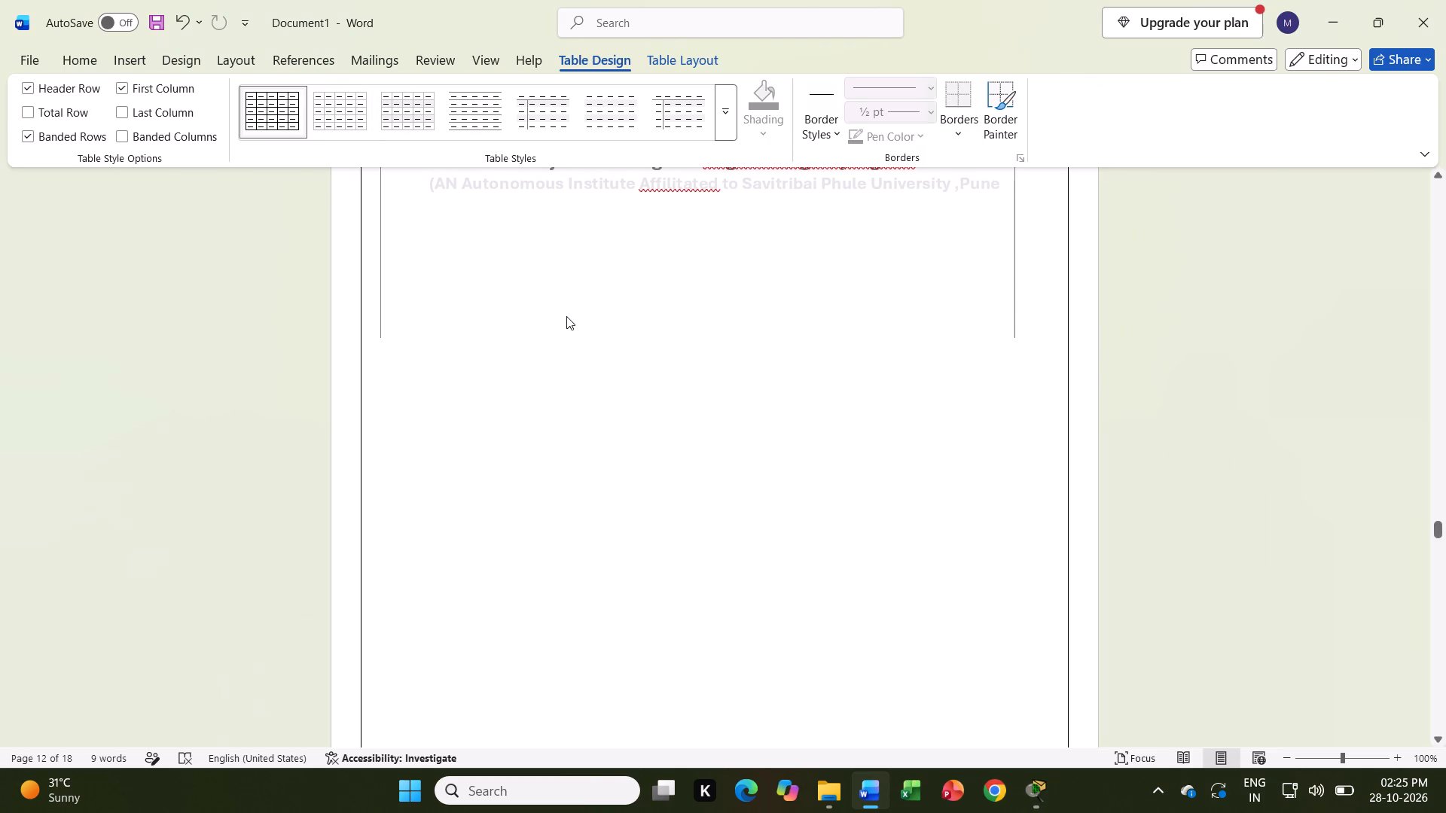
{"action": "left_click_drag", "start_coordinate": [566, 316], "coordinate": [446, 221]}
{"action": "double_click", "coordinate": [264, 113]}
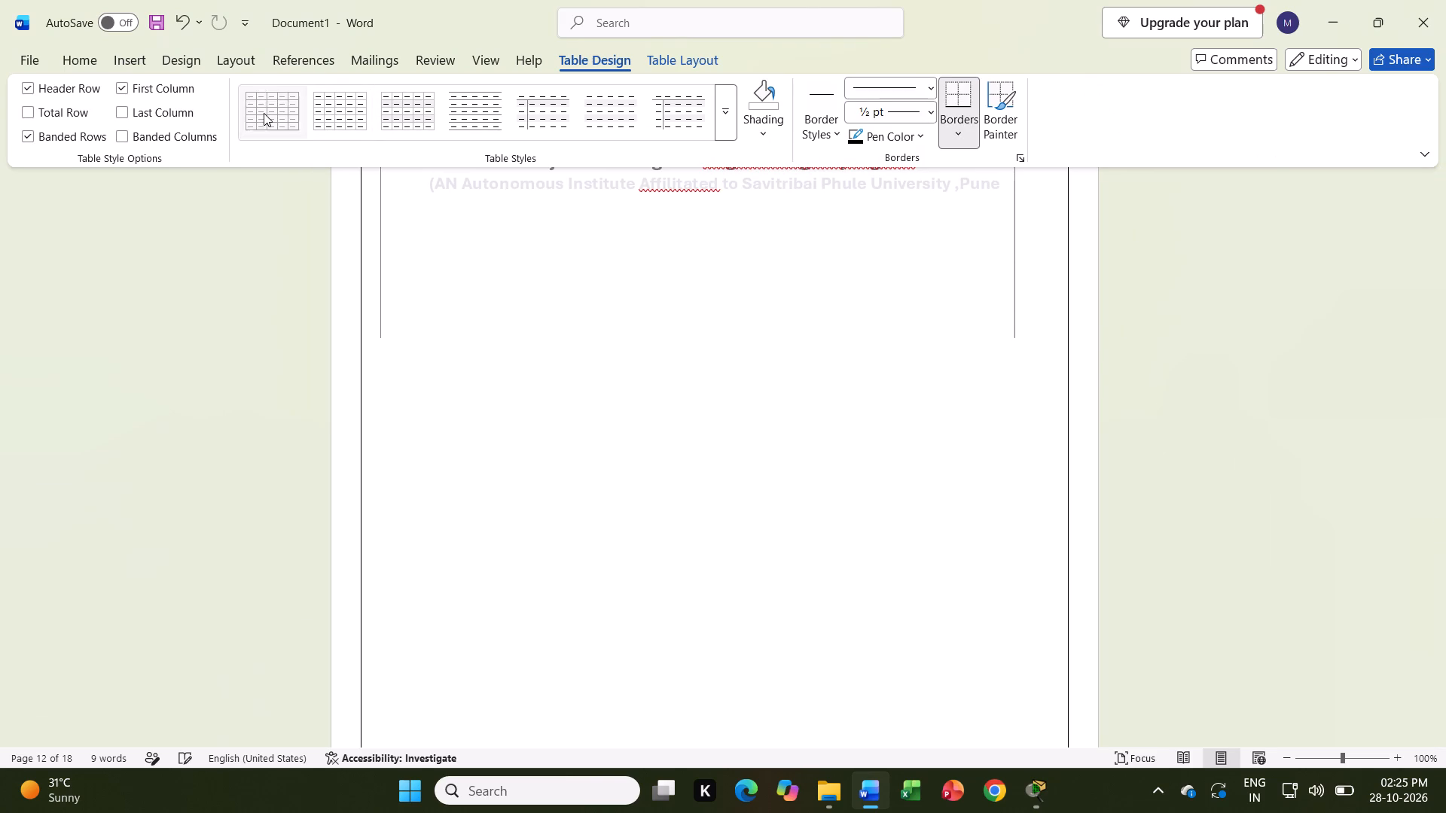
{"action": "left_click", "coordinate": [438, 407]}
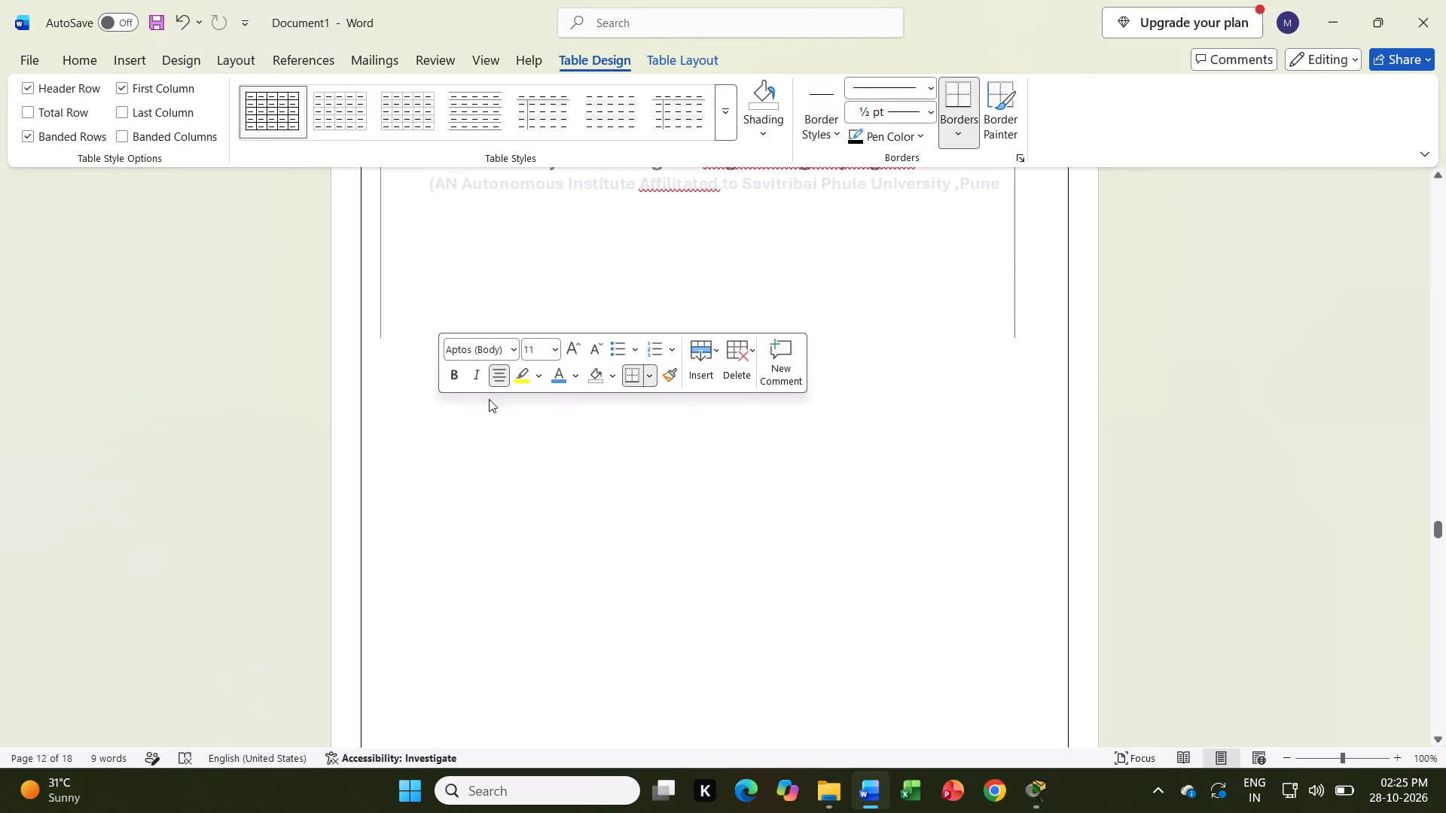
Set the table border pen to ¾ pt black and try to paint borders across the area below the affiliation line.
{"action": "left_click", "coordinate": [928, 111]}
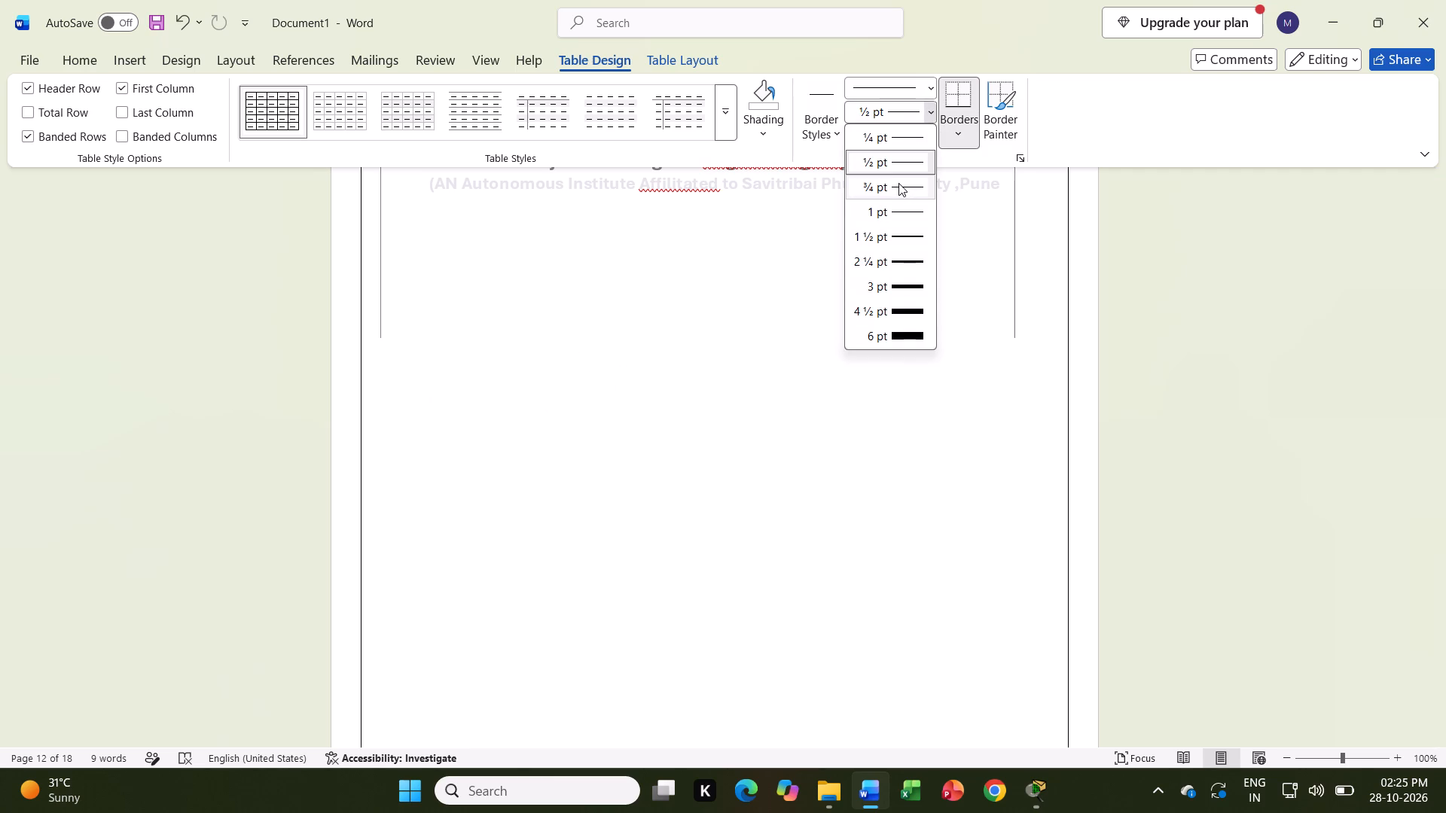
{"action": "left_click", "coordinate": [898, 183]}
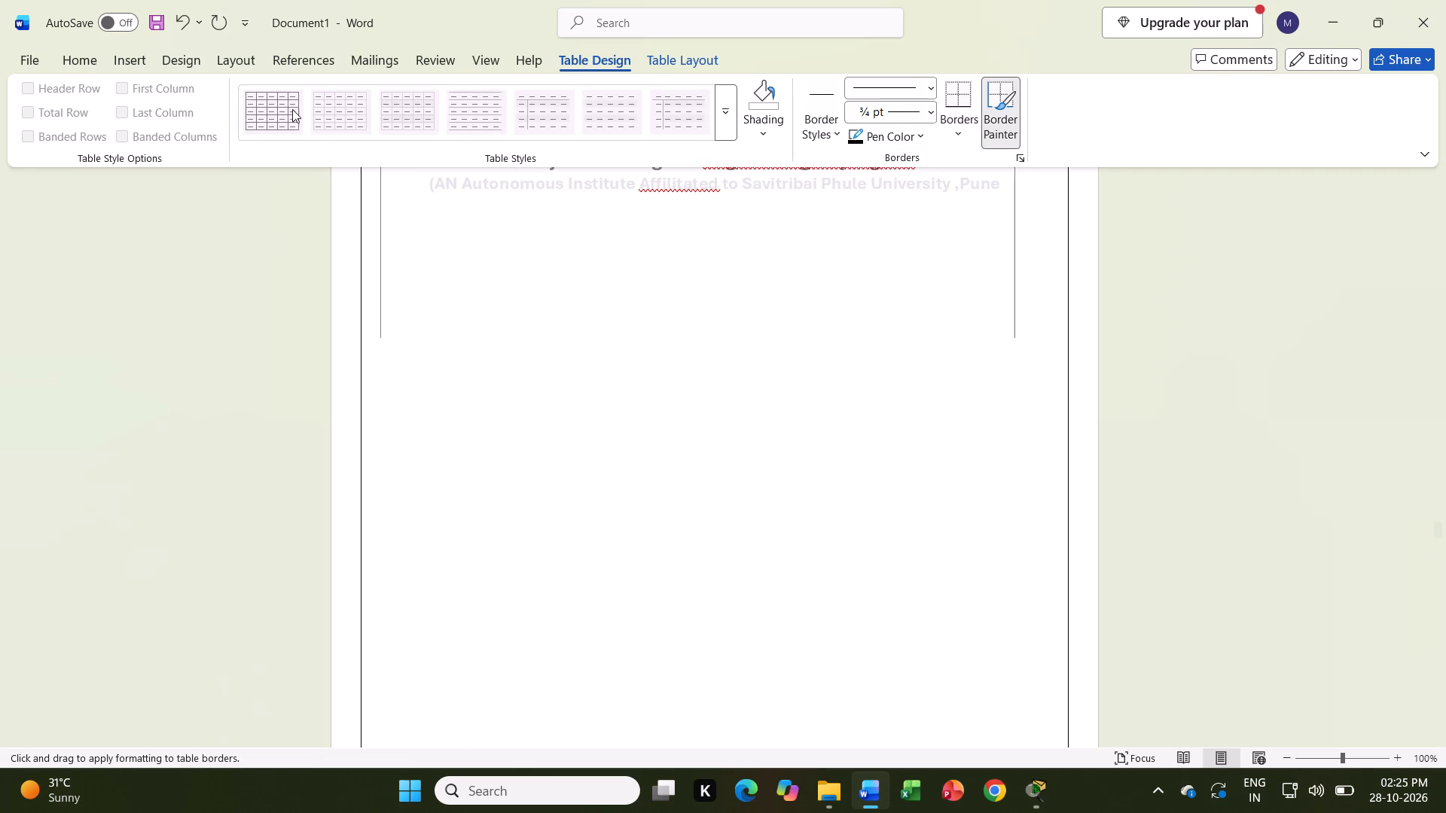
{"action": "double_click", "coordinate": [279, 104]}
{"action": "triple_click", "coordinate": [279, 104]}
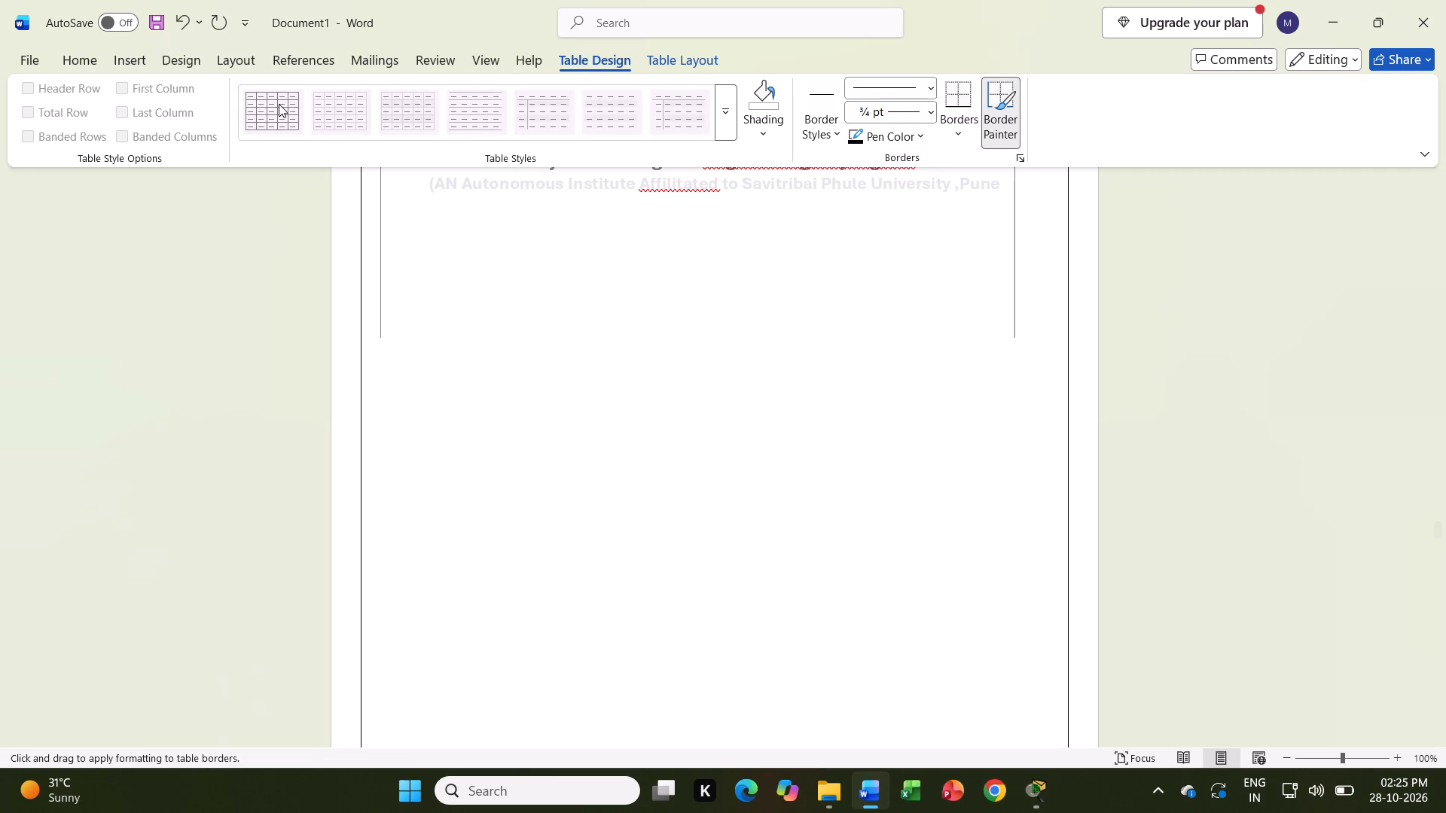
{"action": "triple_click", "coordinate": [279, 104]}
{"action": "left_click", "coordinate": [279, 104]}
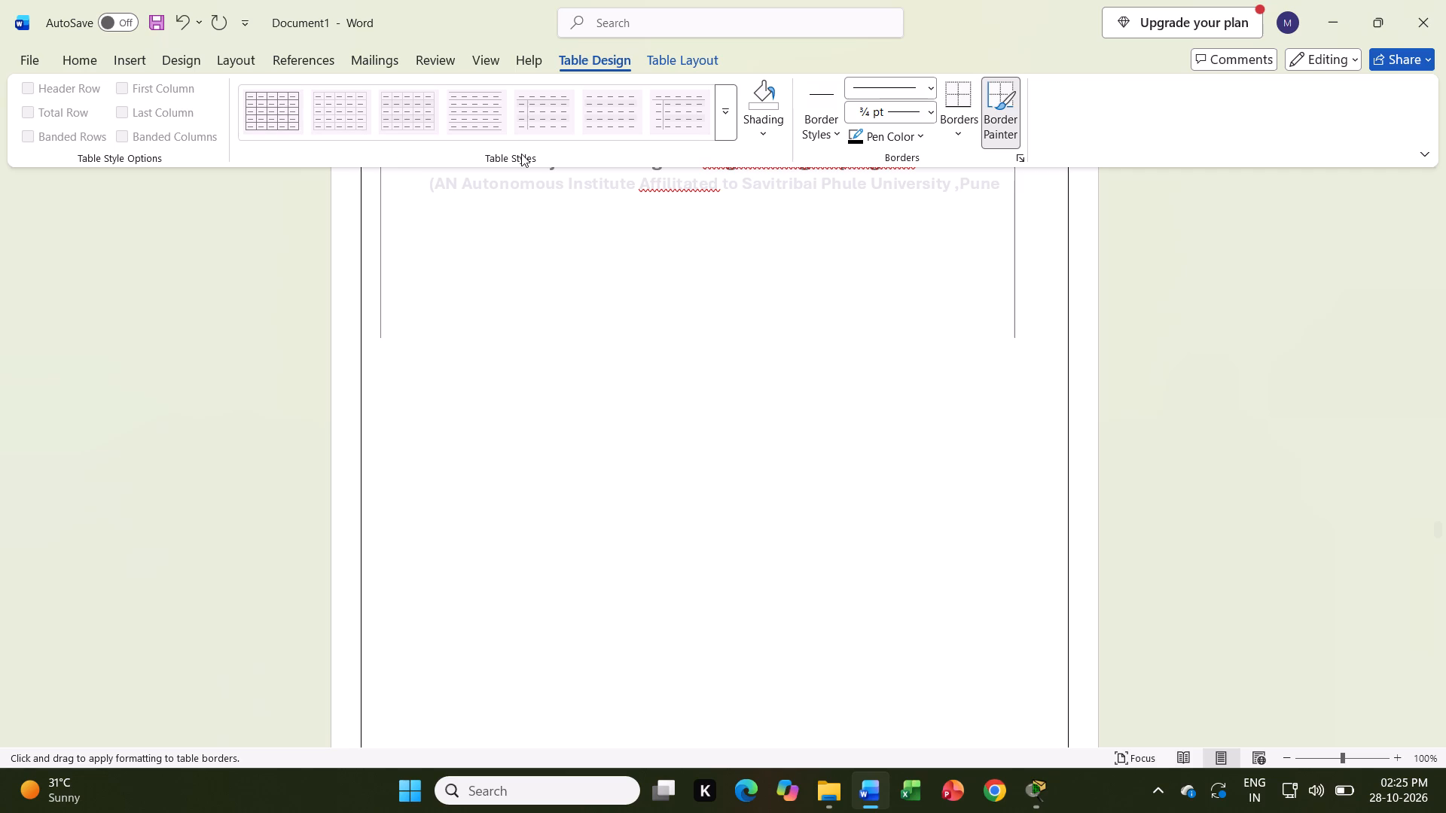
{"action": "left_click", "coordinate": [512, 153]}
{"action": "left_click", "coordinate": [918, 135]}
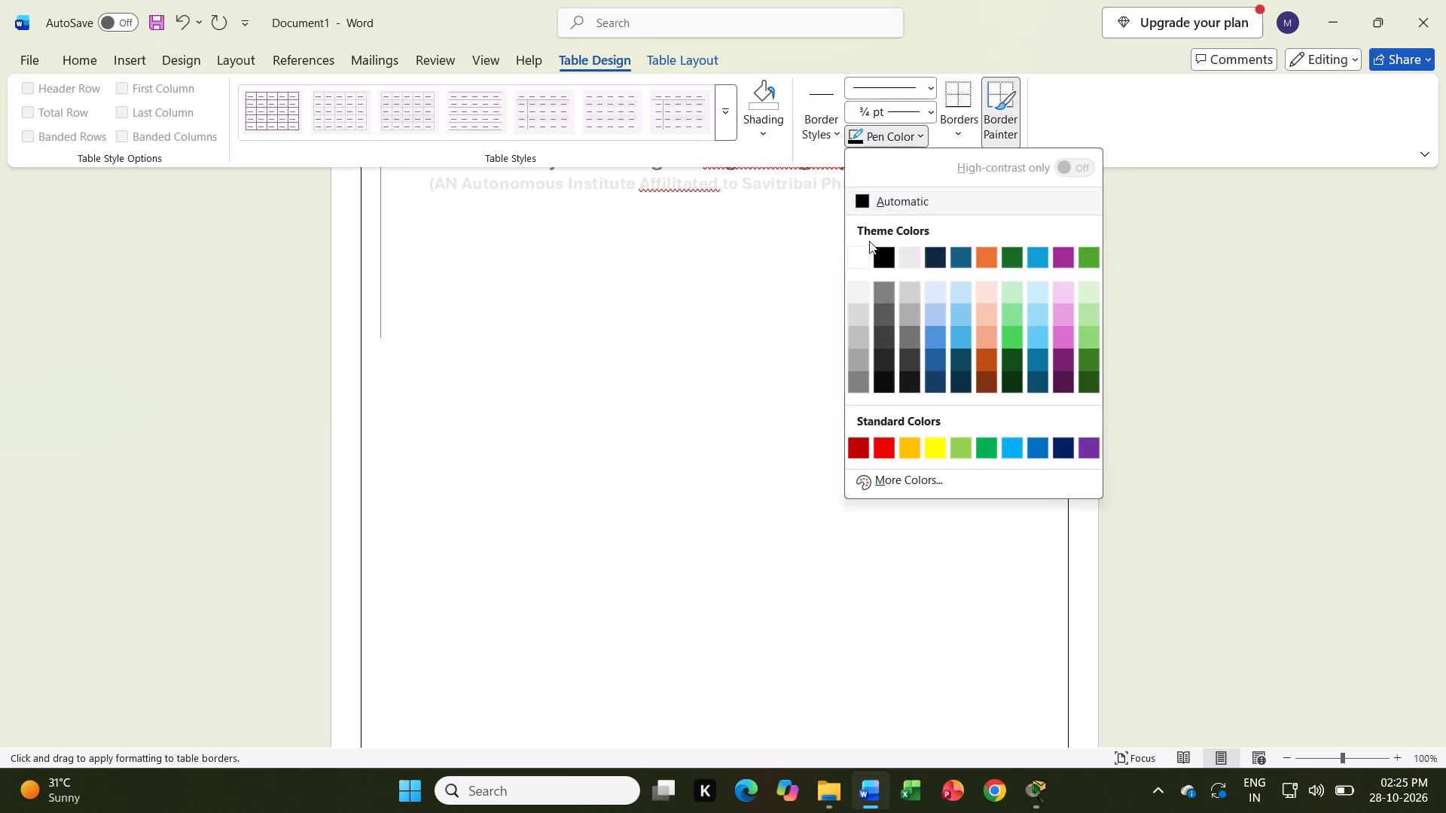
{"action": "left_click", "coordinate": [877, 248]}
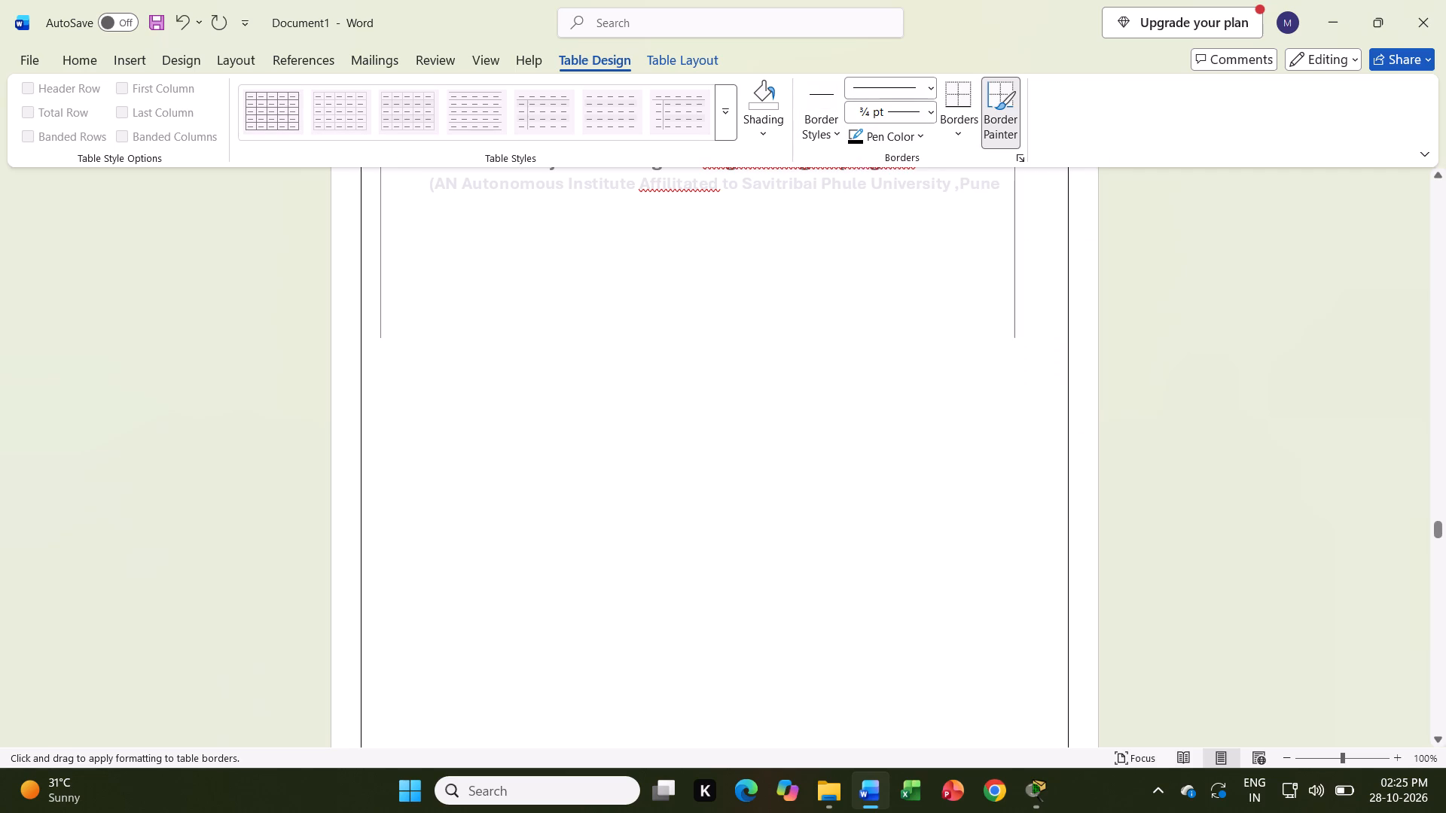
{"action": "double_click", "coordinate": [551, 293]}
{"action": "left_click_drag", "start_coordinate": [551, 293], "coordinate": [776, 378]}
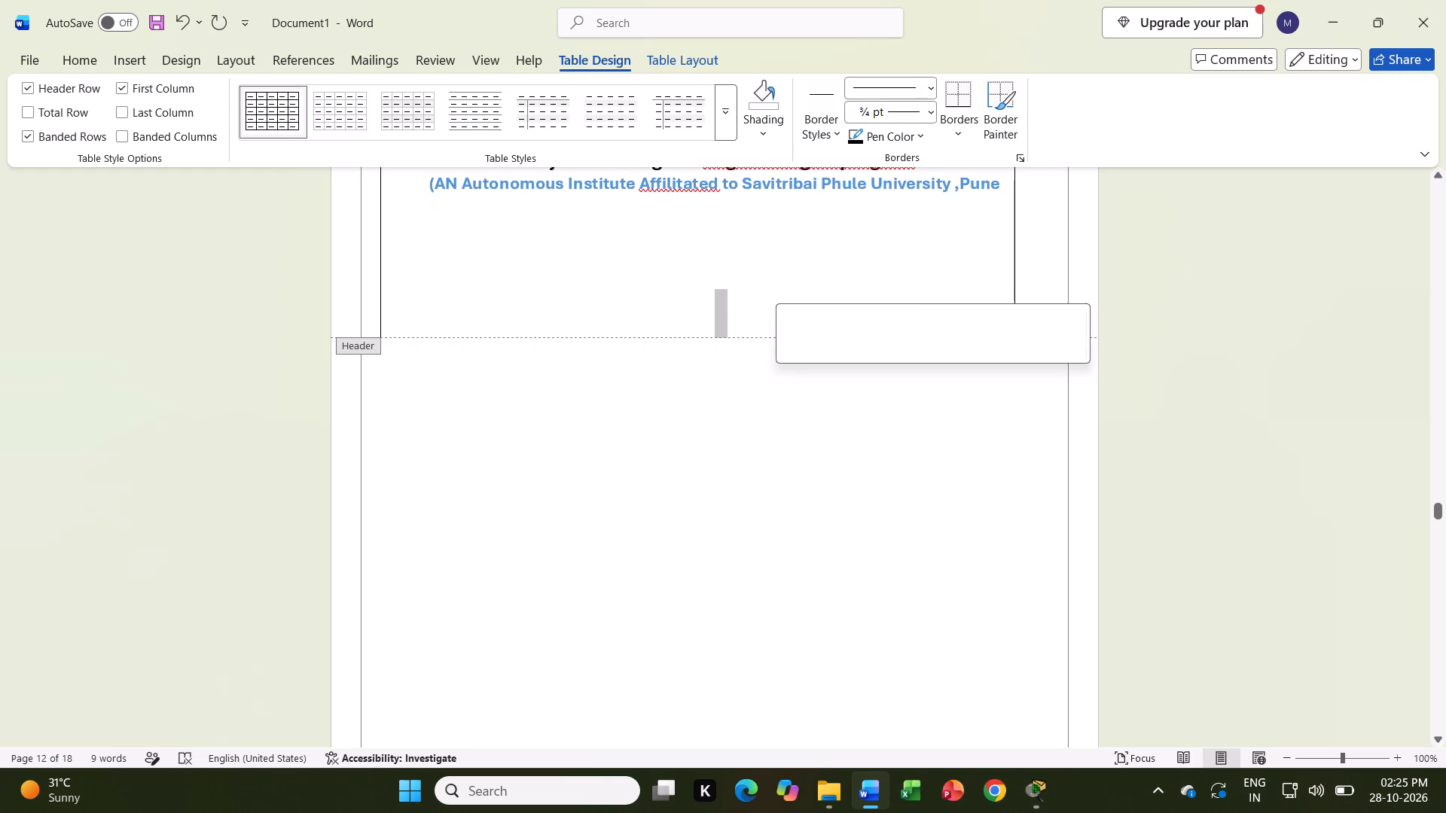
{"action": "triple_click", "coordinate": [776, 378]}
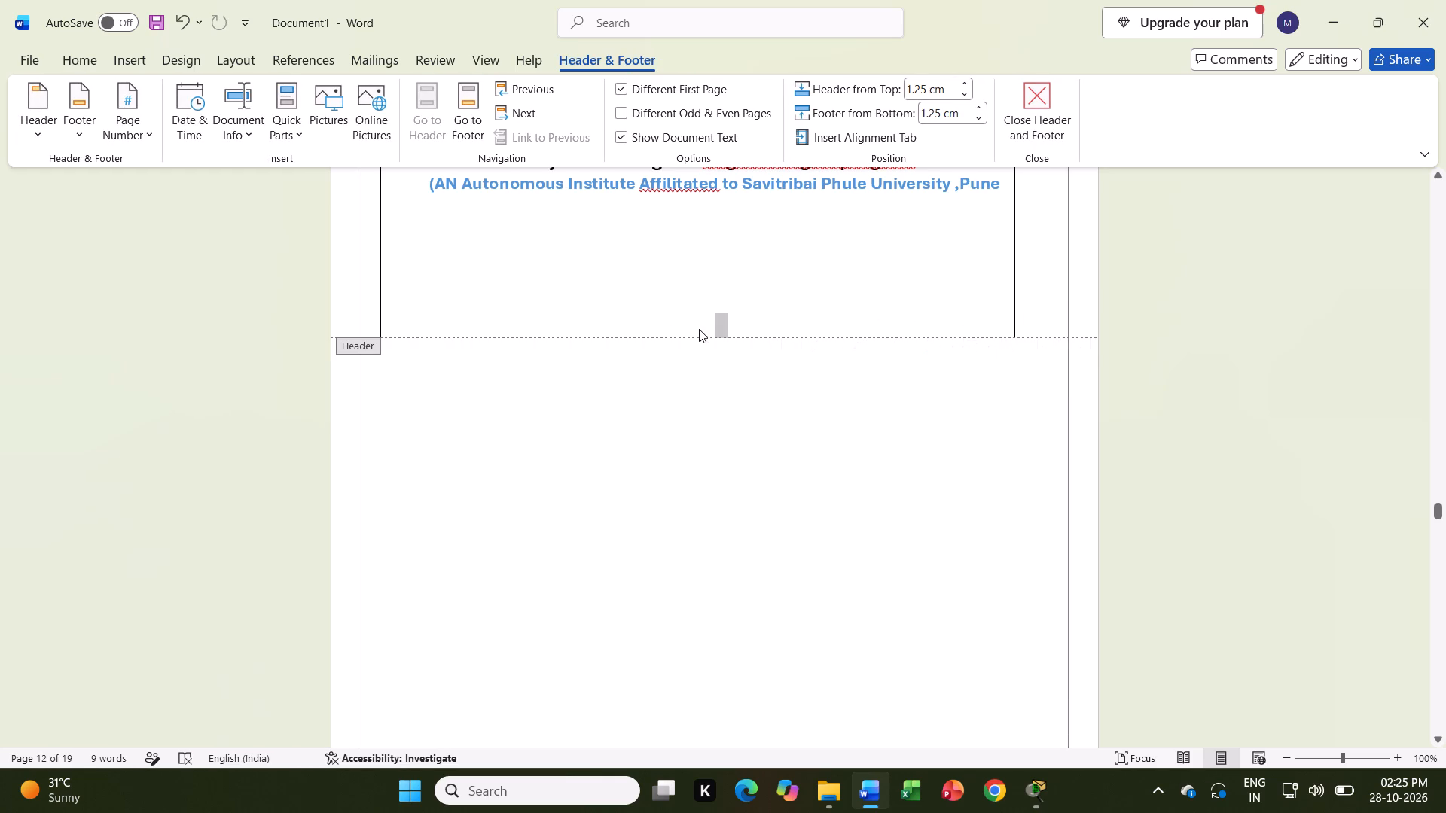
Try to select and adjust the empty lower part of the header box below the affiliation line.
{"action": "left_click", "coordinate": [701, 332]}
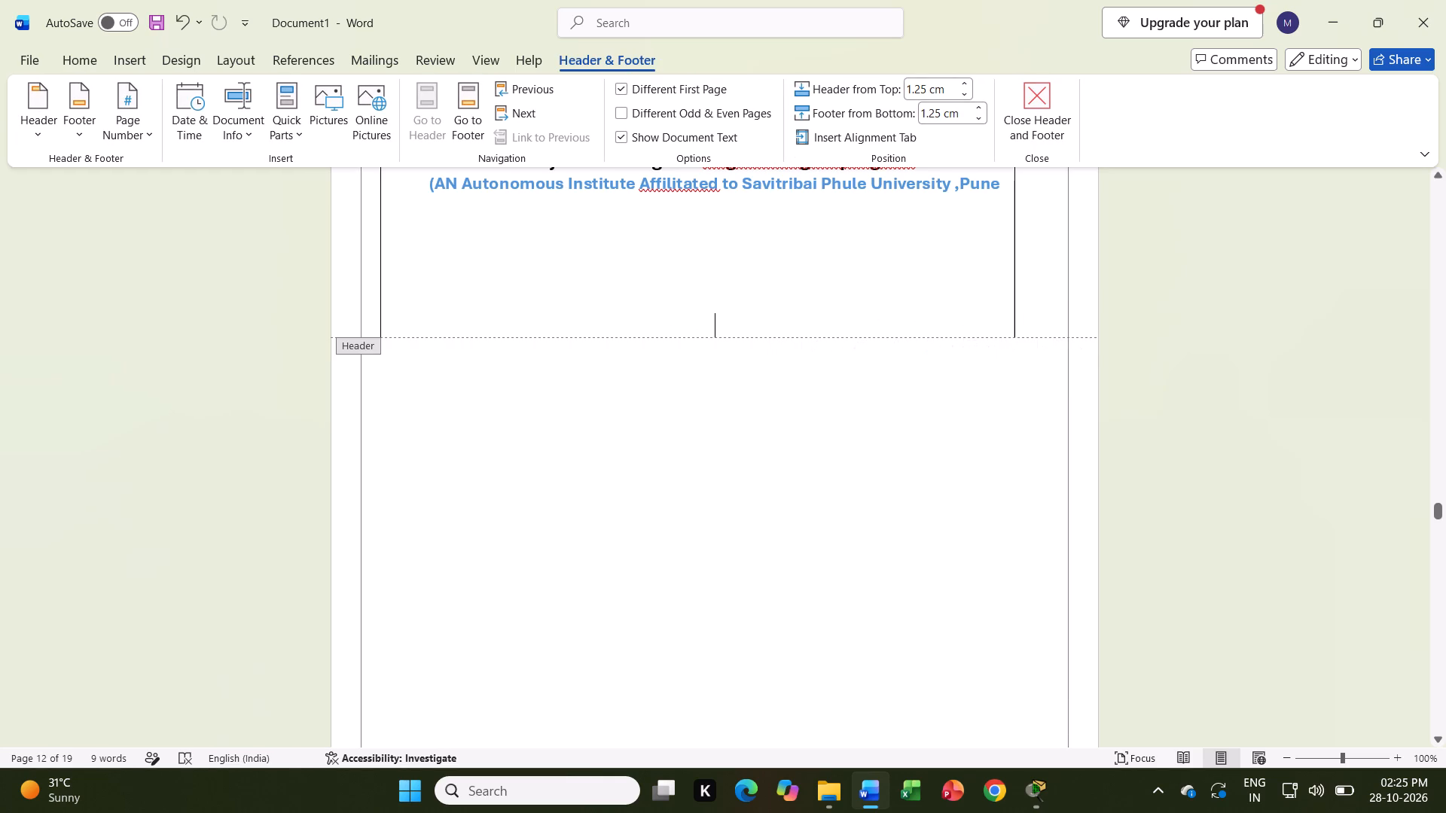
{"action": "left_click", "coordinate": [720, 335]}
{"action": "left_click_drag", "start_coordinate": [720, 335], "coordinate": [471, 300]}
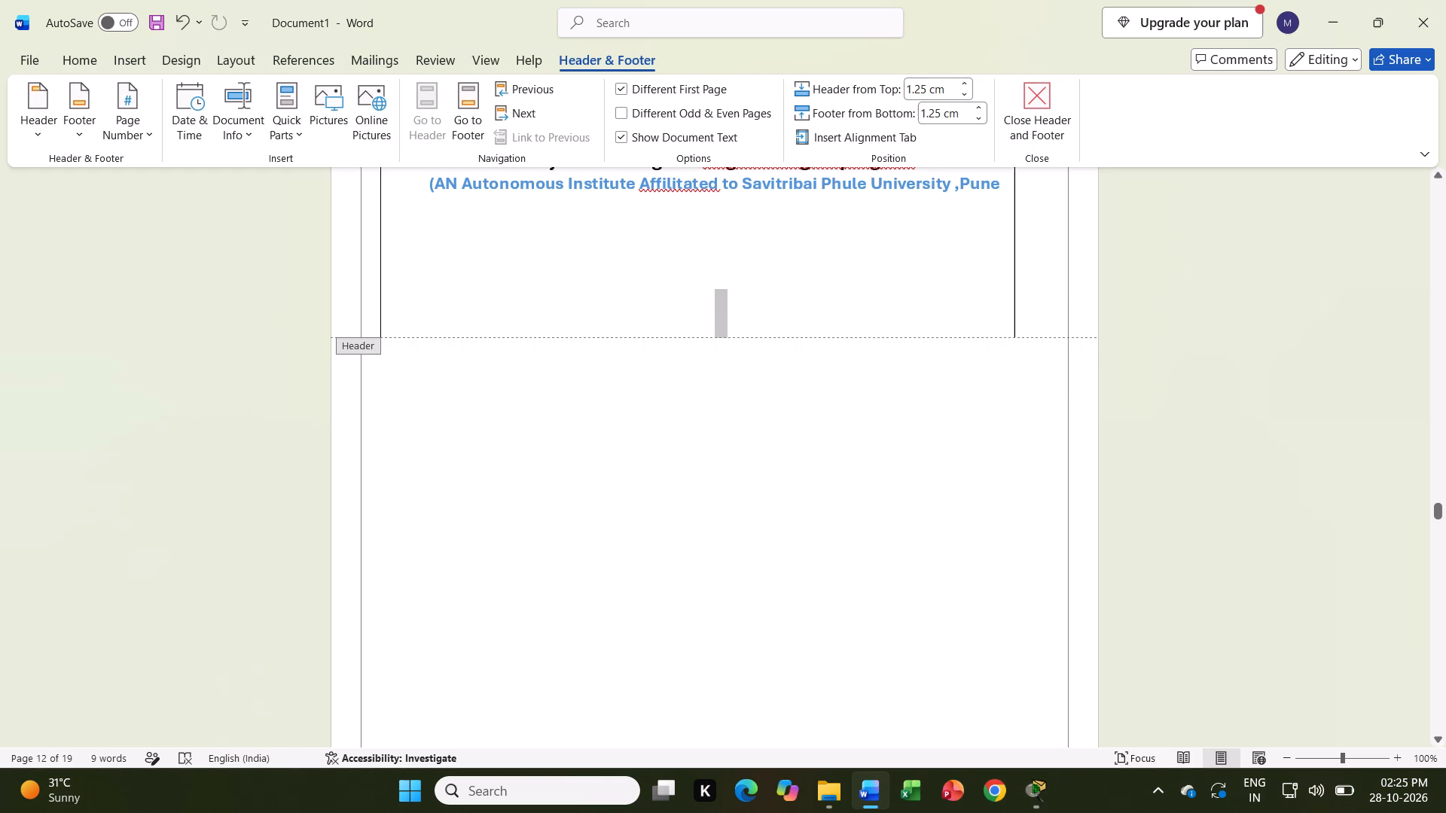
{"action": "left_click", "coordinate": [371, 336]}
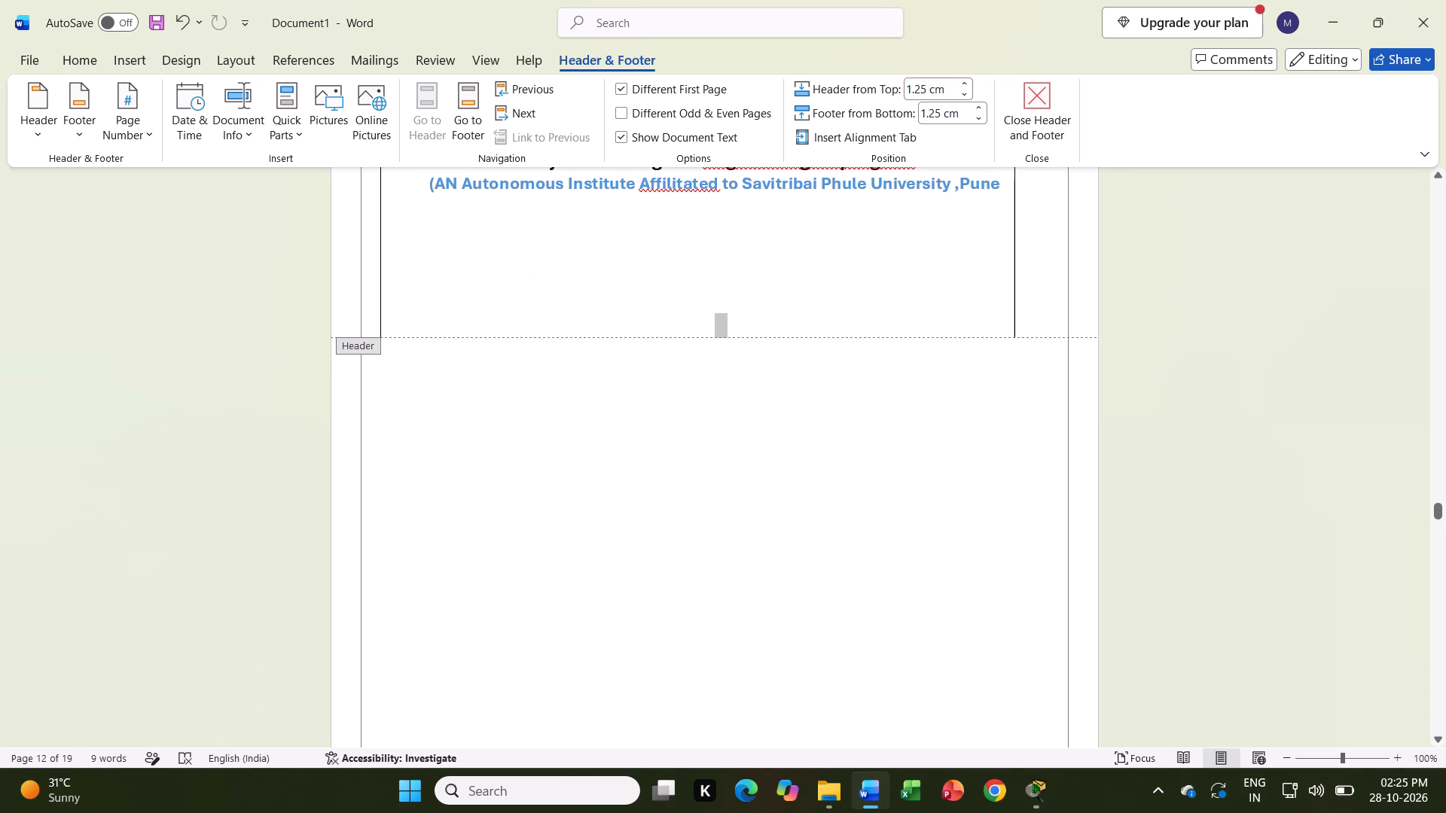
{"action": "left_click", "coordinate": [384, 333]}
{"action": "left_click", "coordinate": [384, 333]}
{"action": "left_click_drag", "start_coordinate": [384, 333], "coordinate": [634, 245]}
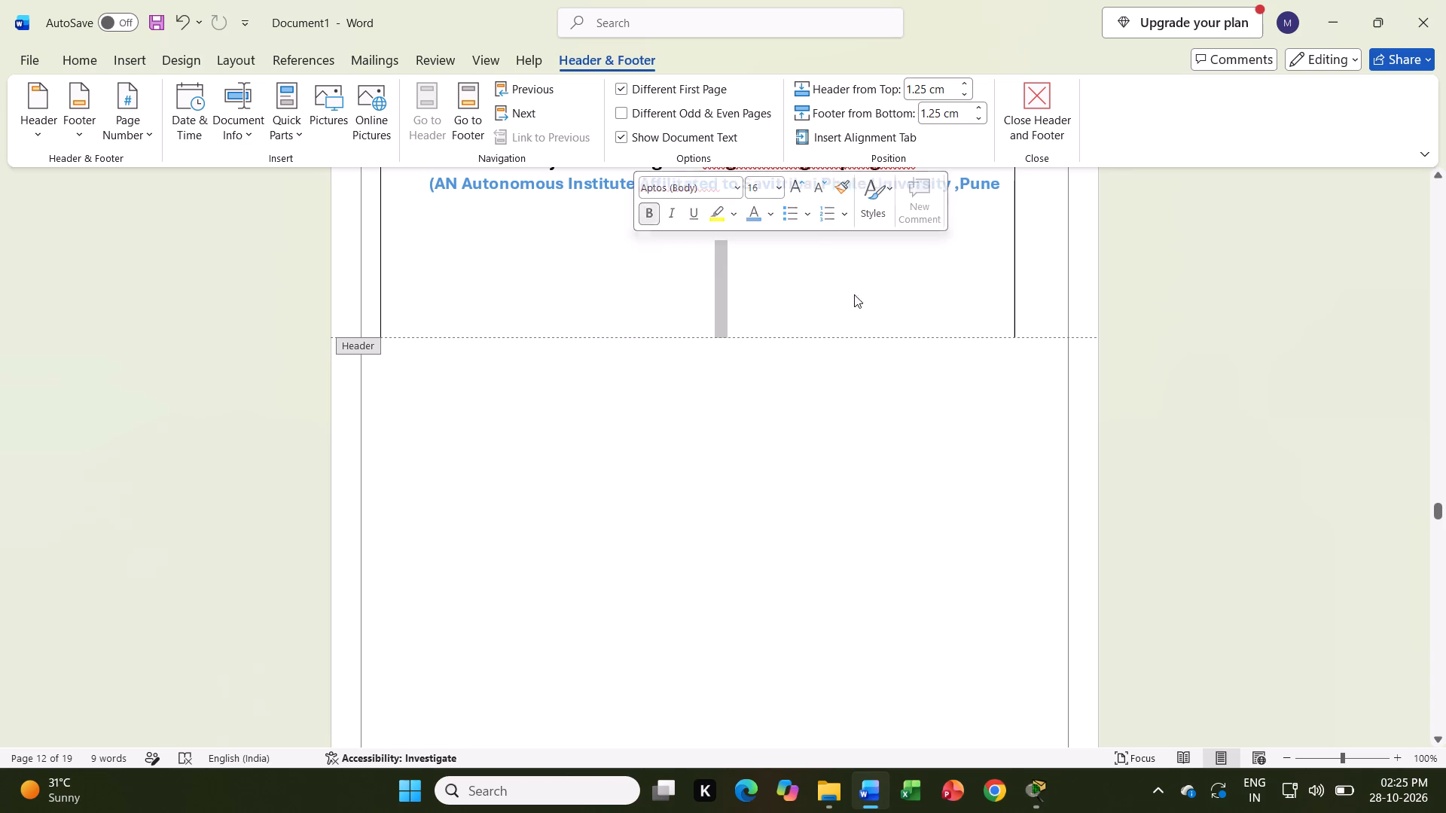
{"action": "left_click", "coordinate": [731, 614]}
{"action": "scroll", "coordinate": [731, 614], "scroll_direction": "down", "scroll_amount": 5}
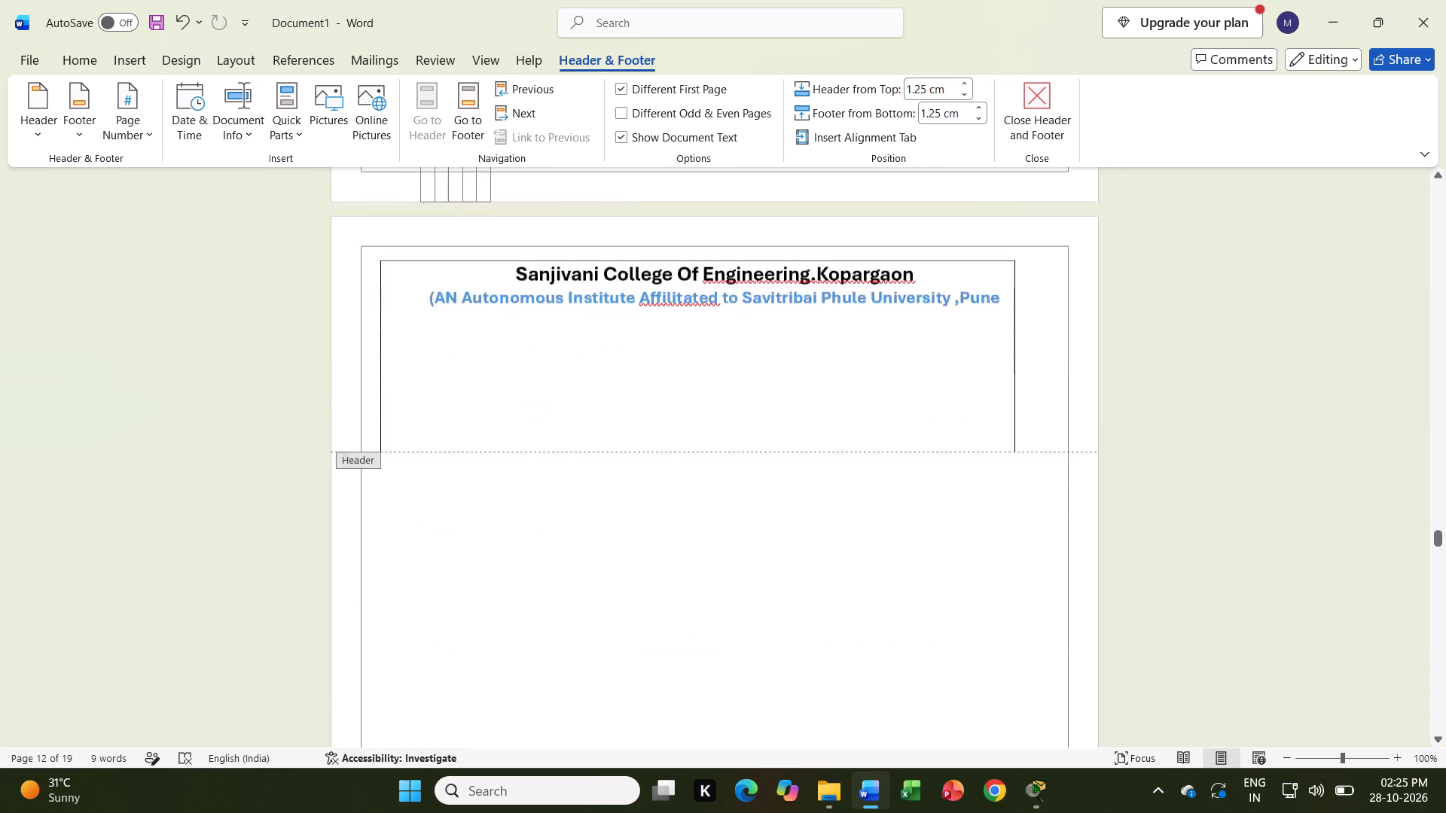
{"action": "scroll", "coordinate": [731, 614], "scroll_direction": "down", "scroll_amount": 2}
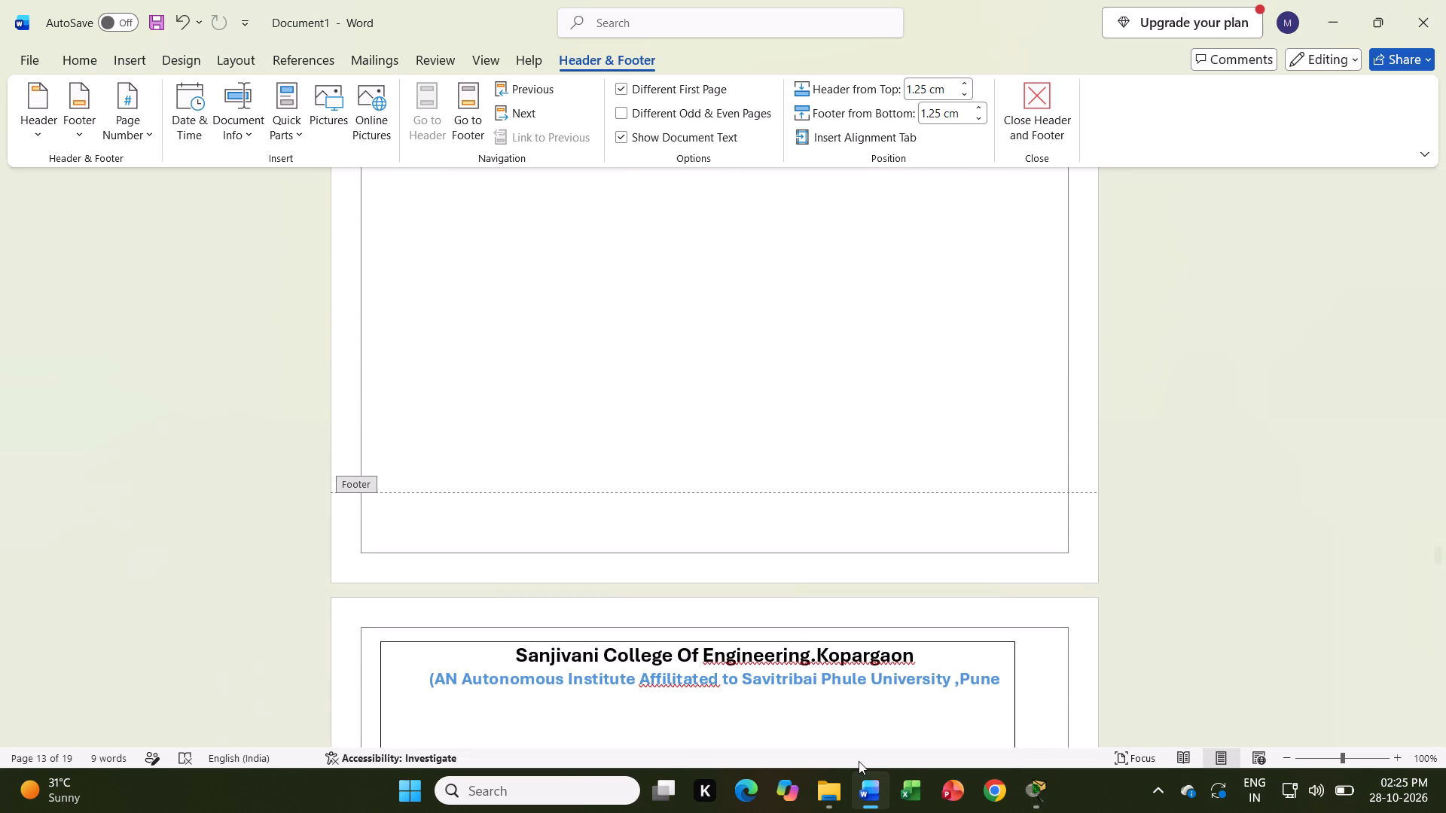
Close the current document without saving and create a new blank document.
{"action": "left_click", "coordinate": [1414, 27]}
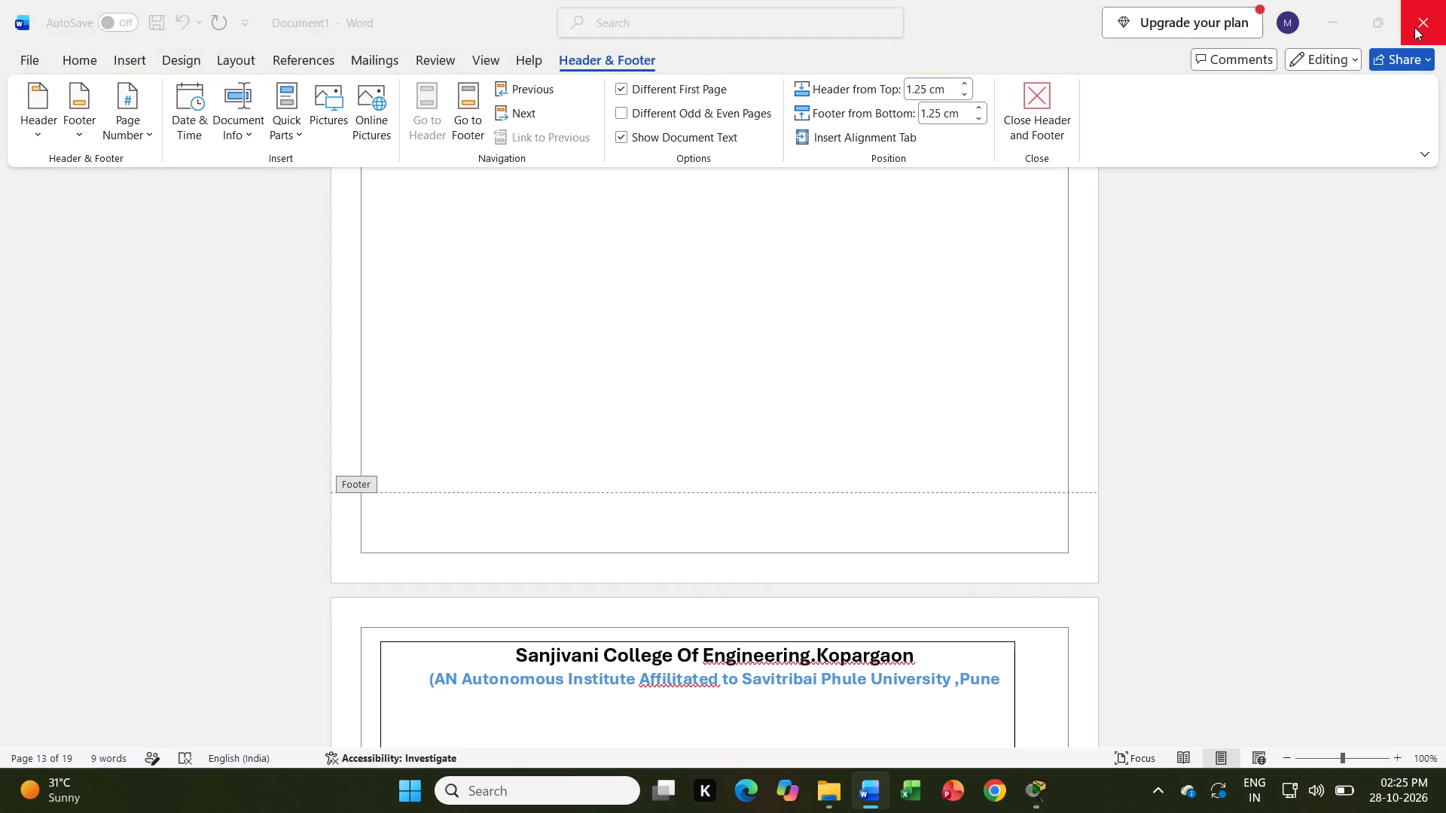
{"action": "left_click", "coordinate": [807, 495]}
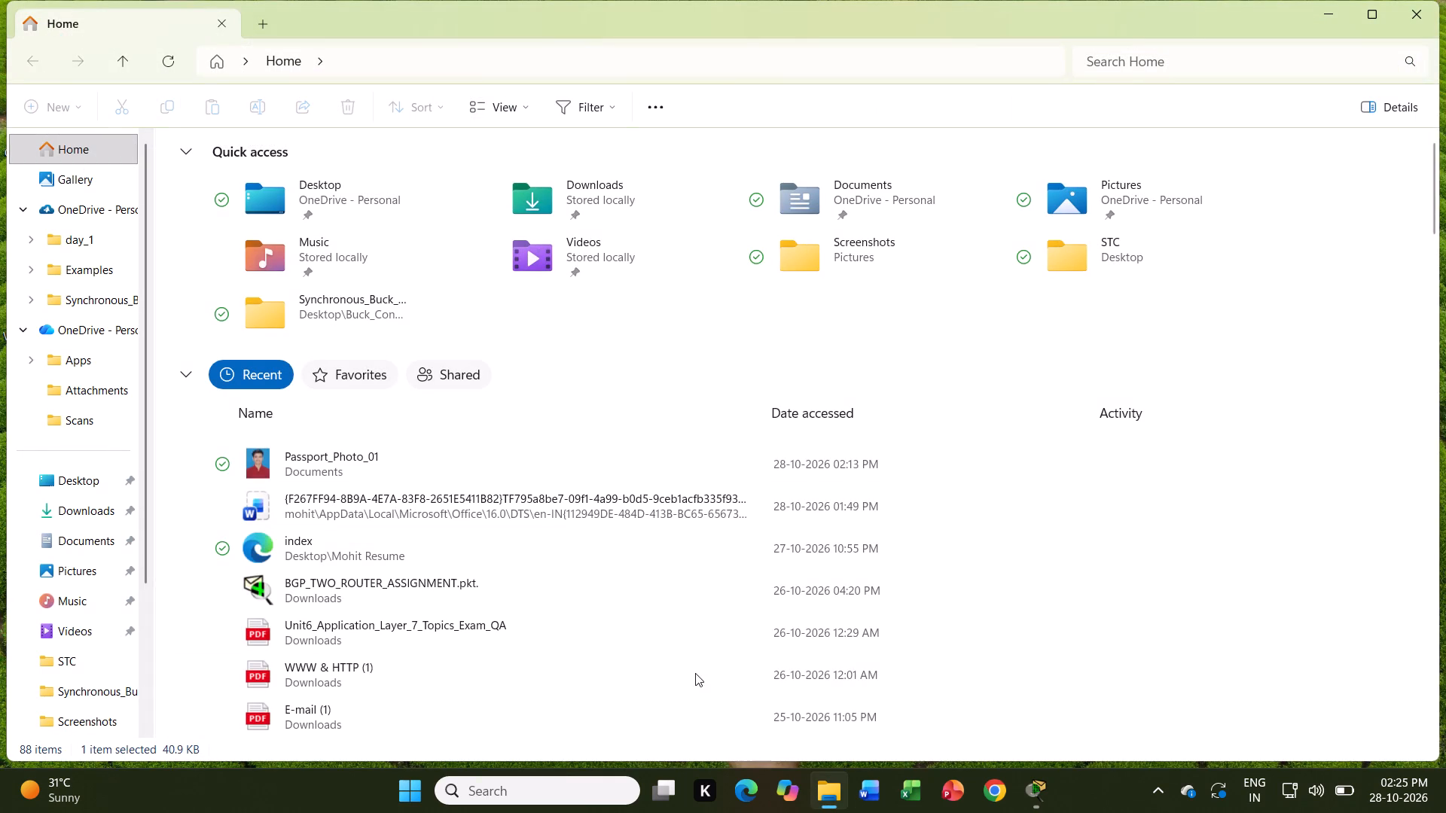
{"action": "double_click", "coordinate": [865, 781]}
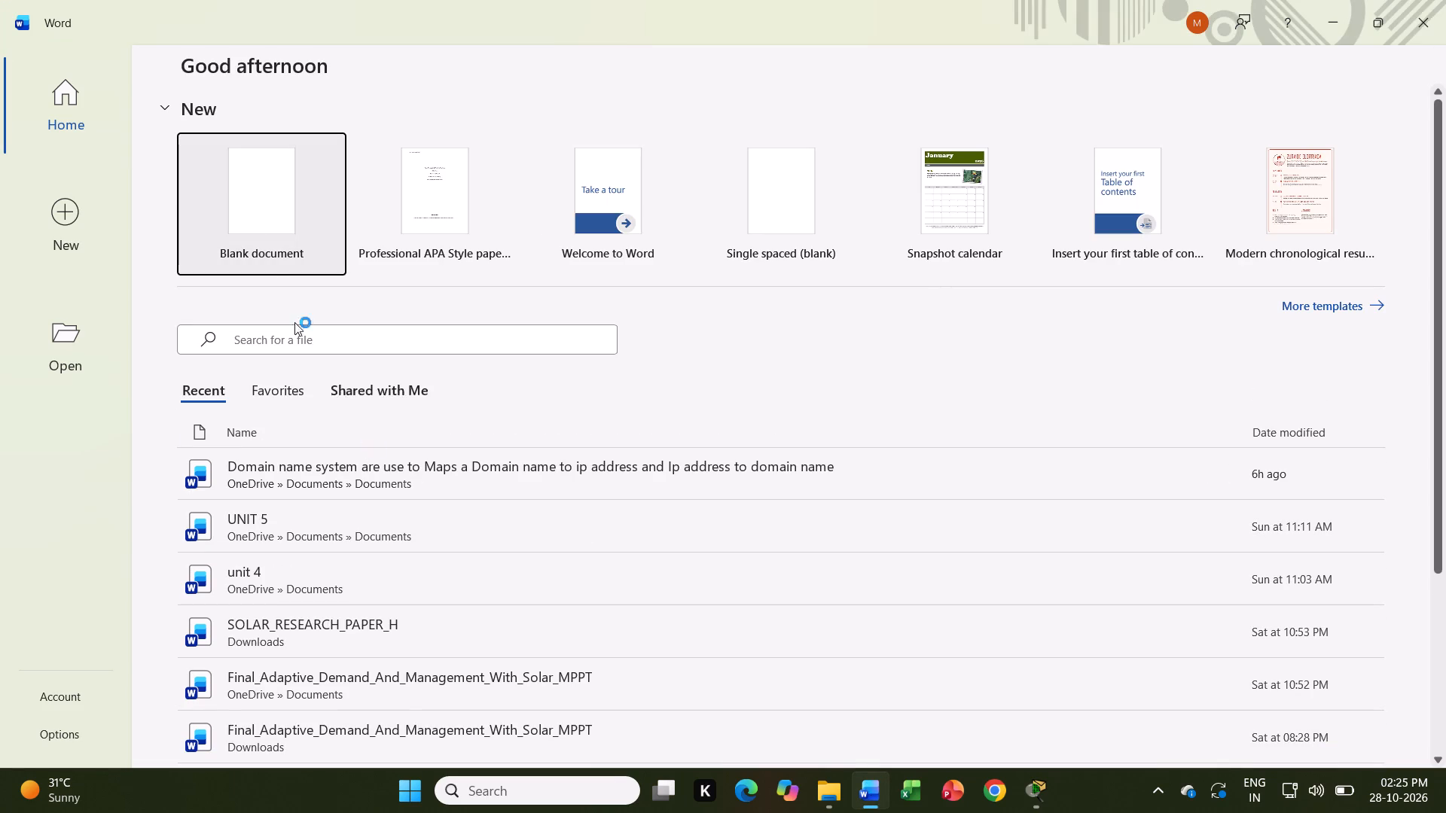
{"action": "left_click", "coordinate": [241, 187]}
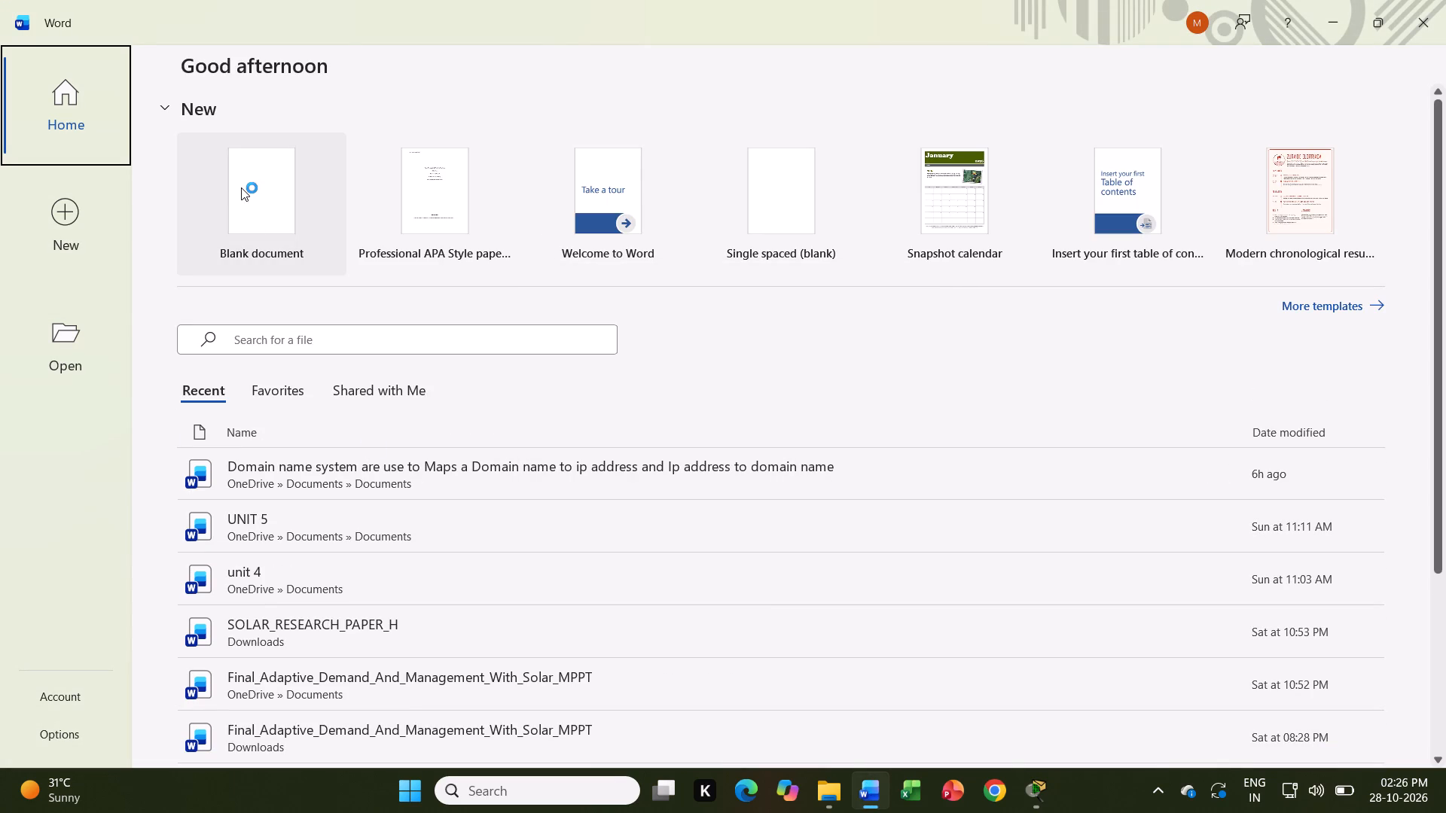
{"action": "double_click", "coordinate": [241, 187]}
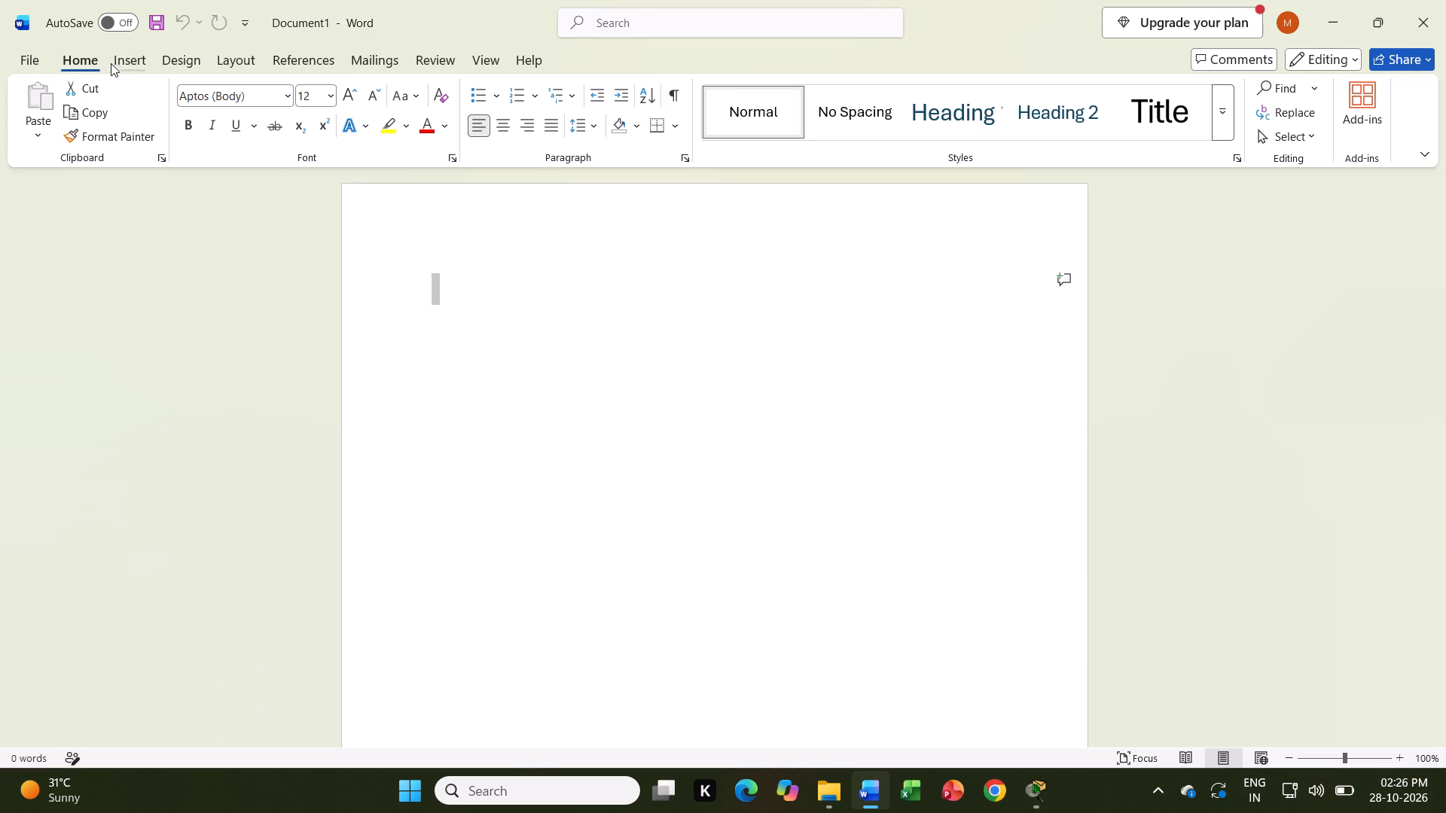
Add a 3-D page border with a solid ½ pt line in automatic colour to the whole document.
{"action": "left_click", "coordinate": [175, 60]}
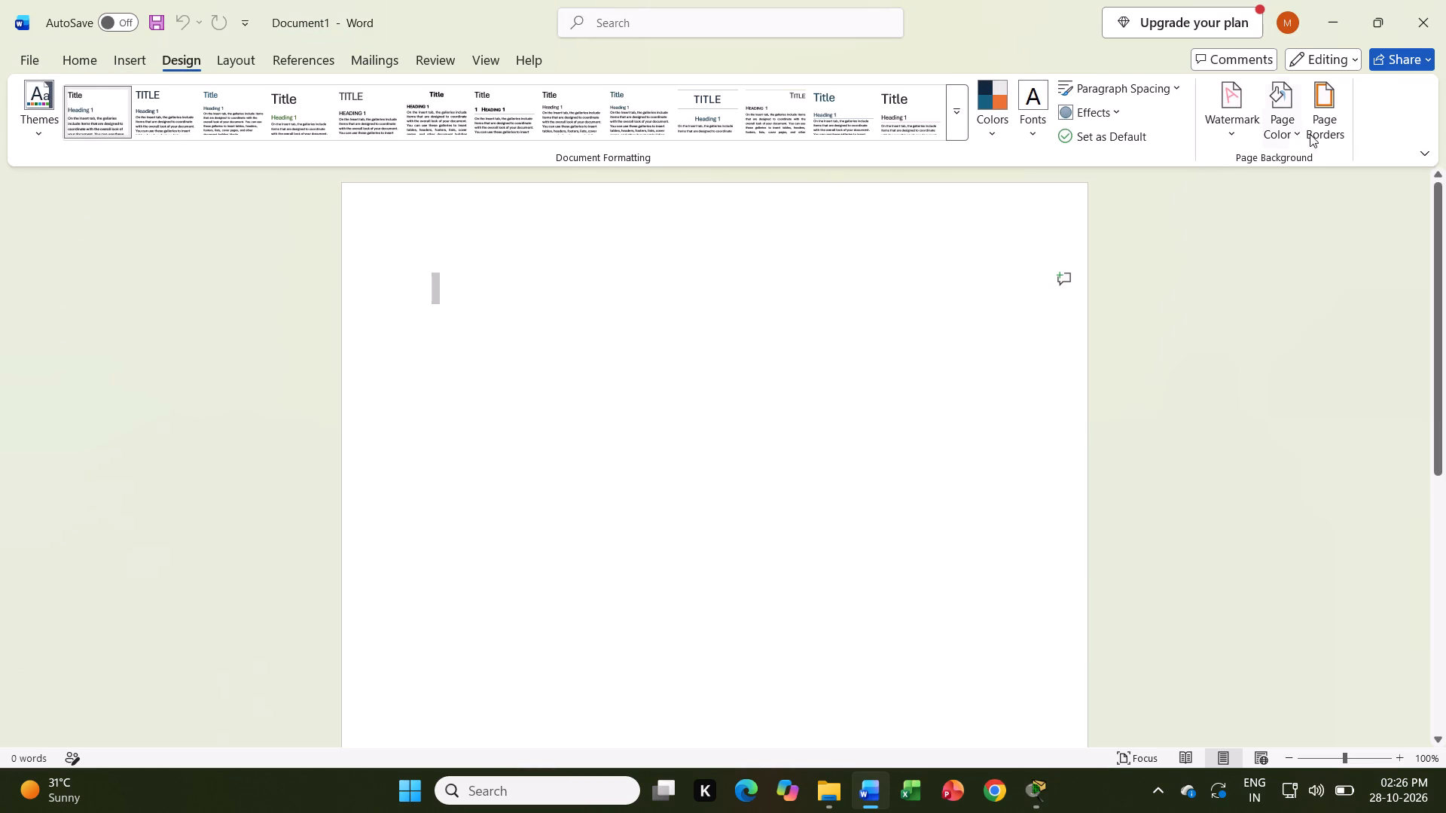
{"action": "left_click", "coordinate": [1316, 93]}
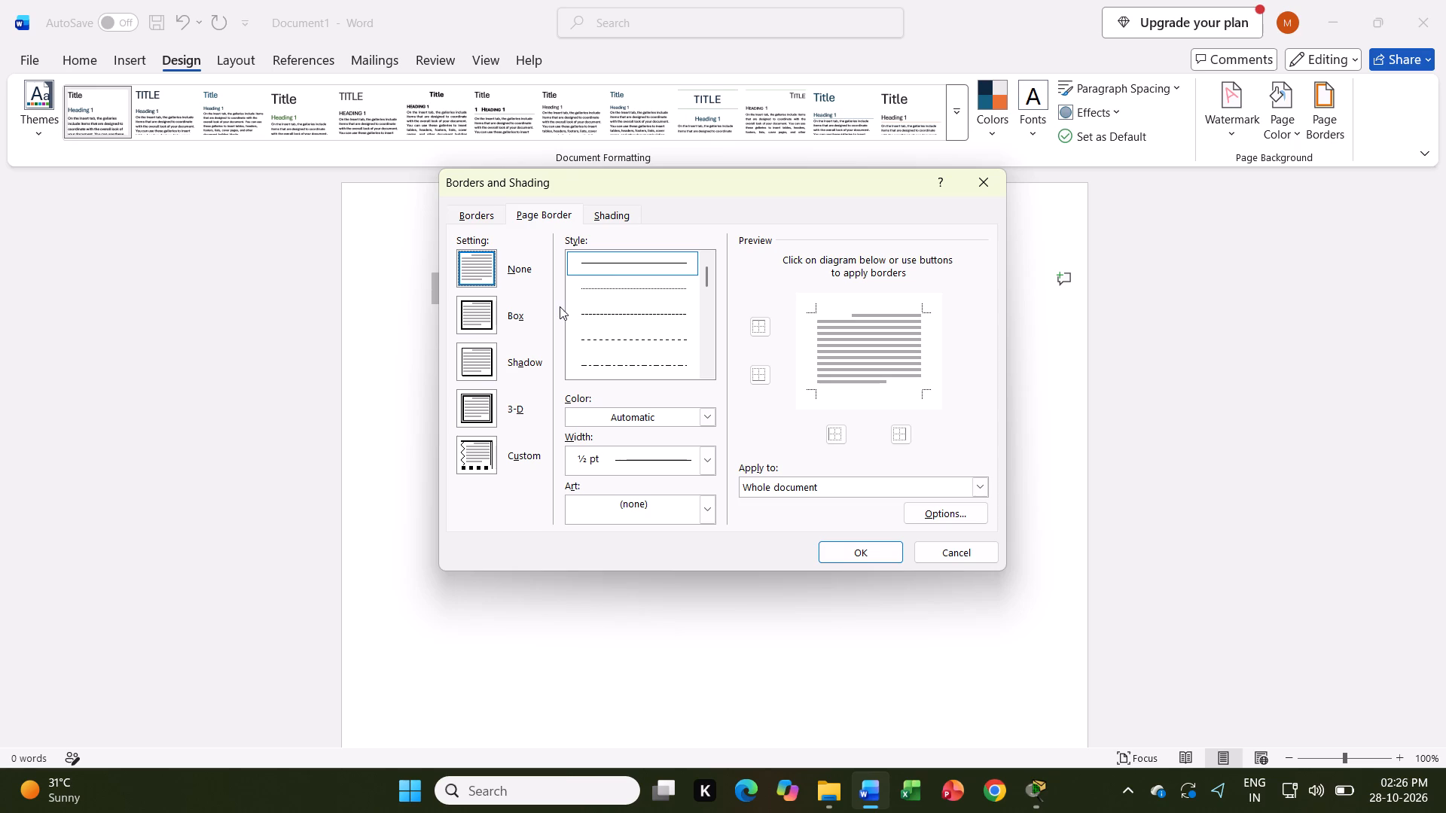
{"action": "left_click", "coordinate": [474, 397]}
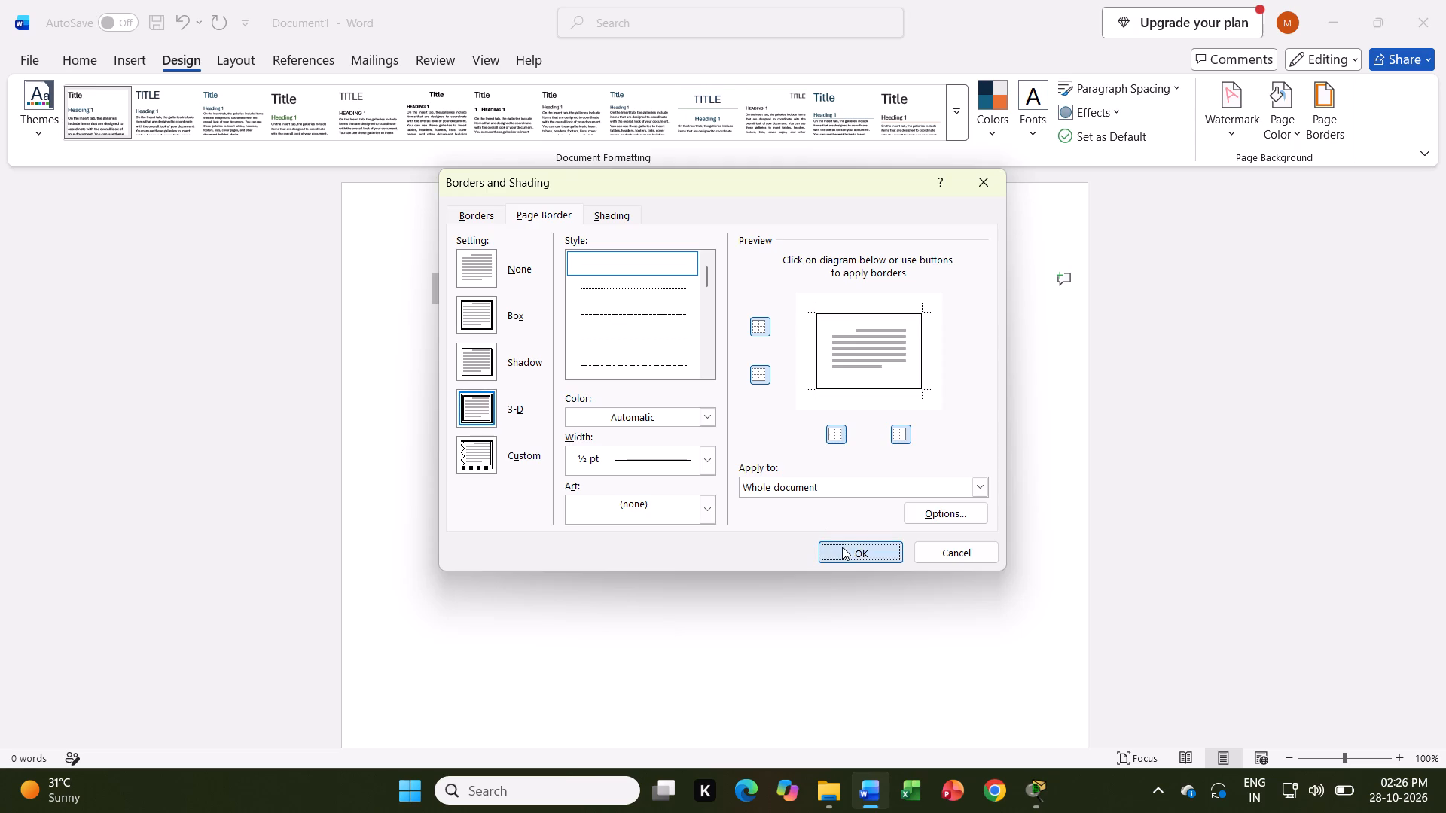
{"action": "left_click", "coordinate": [842, 547]}
{"action": "scroll", "coordinate": [842, 545], "scroll_direction": "down", "scroll_amount": 2}
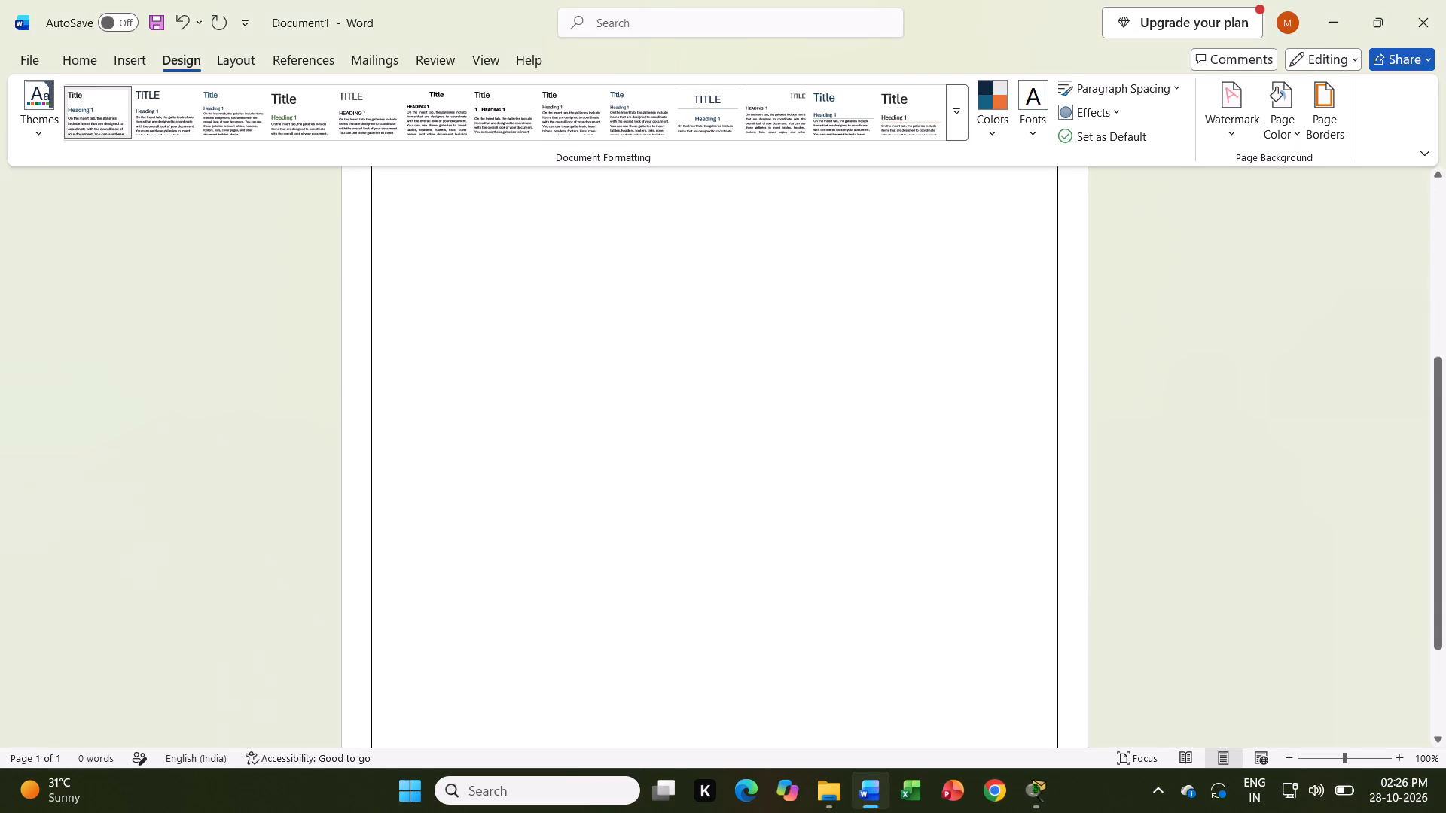
{"action": "scroll", "coordinate": [842, 545], "scroll_direction": "down", "scroll_amount": 10}
{"action": "scroll", "coordinate": [842, 545], "scroll_direction": "up", "scroll_amount": 1}
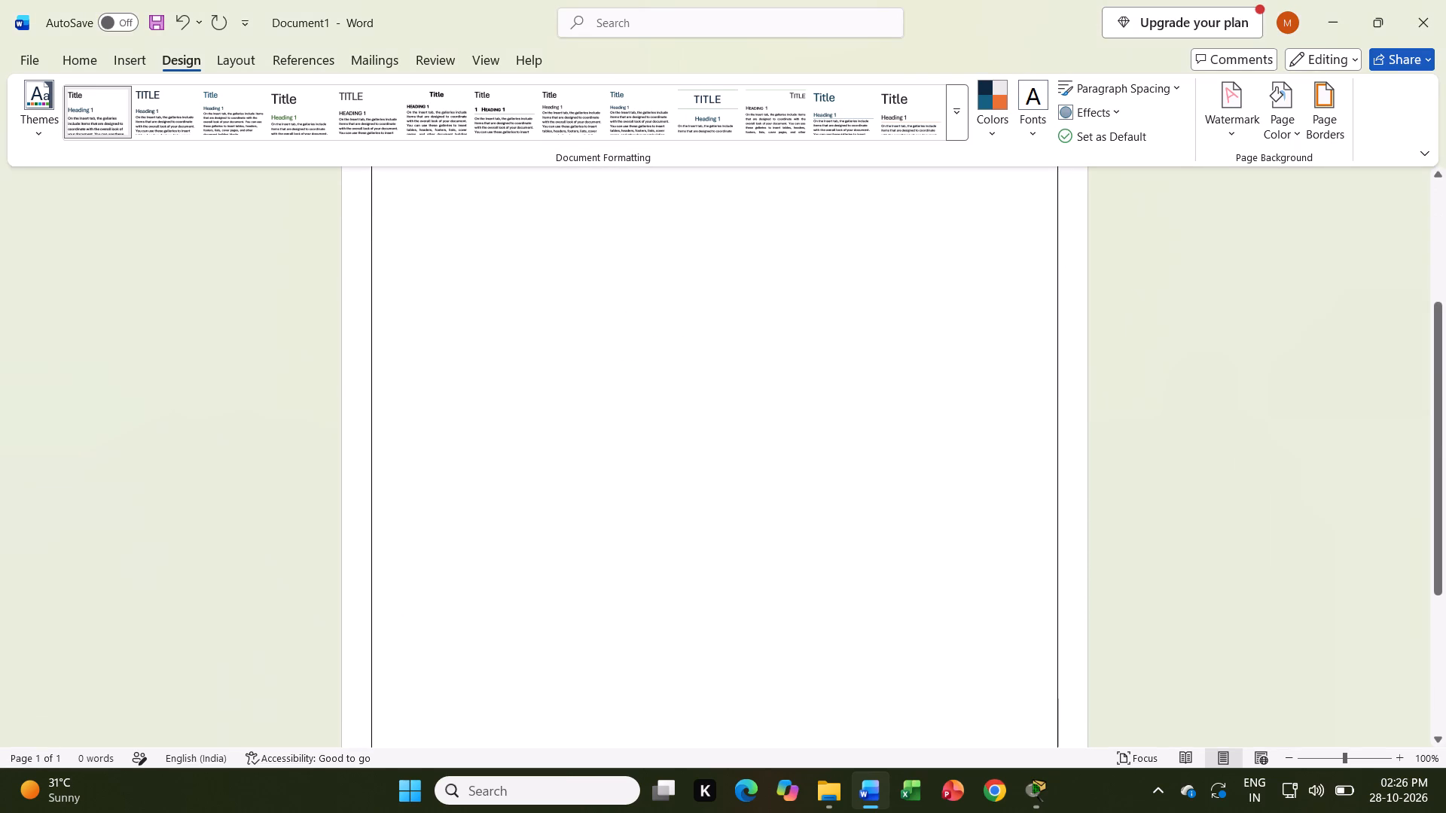
{"action": "scroll", "coordinate": [842, 545], "scroll_direction": "up", "scroll_amount": 4}
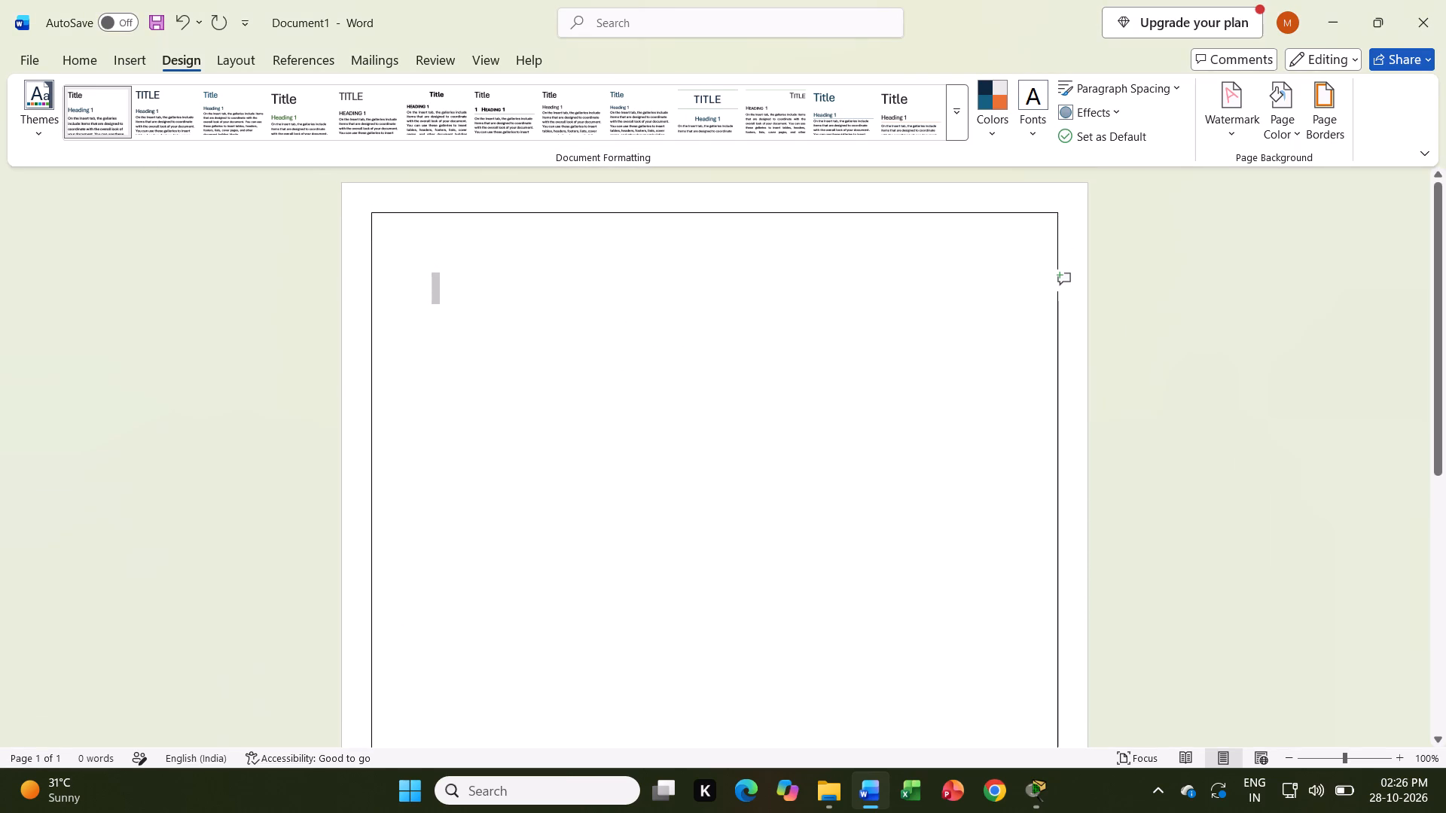
Insert a table of 7 columns by 6 rows at the start of the blank page.
{"action": "left_click", "coordinate": [493, 277]}
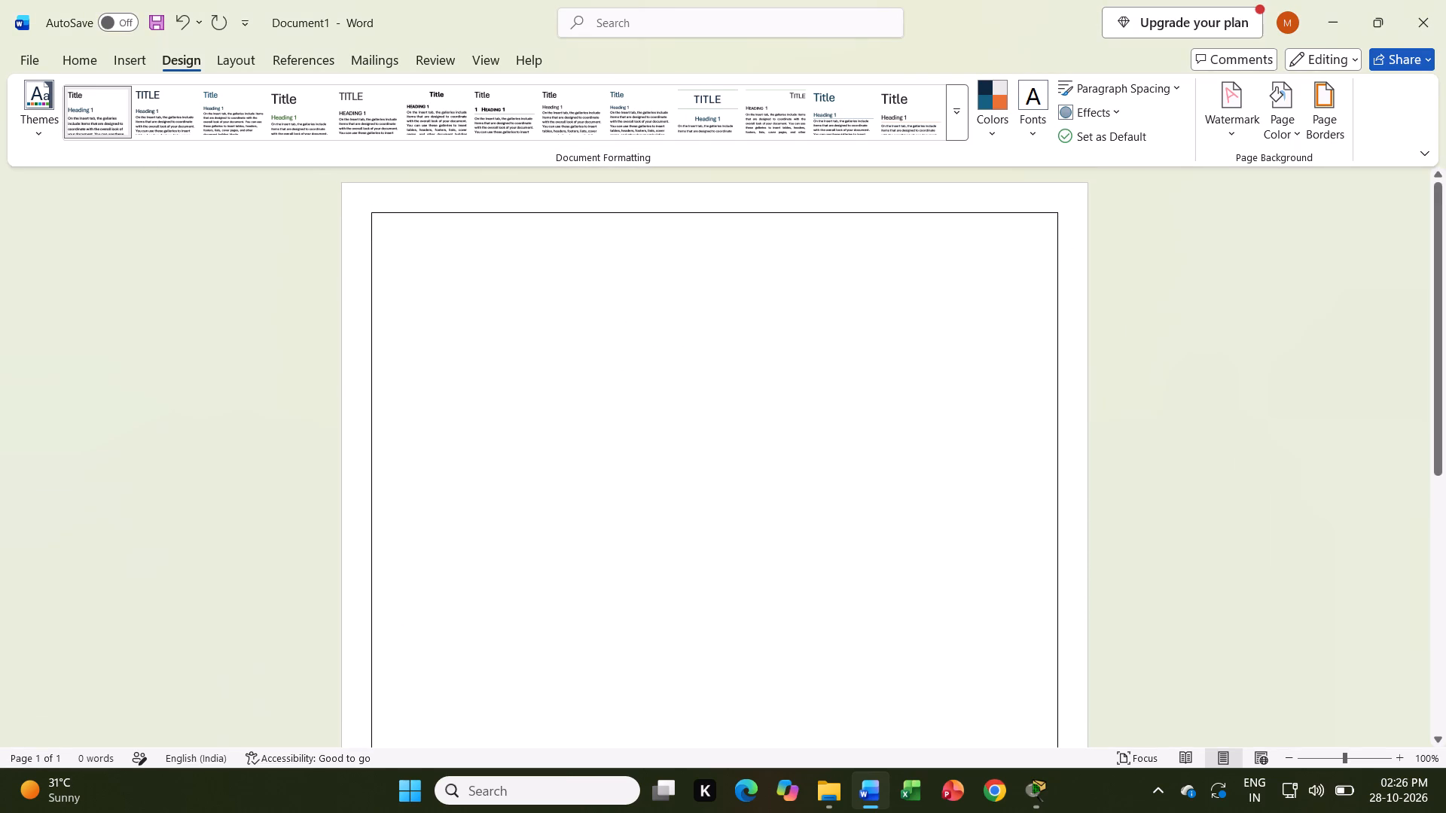
{"action": "left_click", "coordinate": [407, 297]}
{"action": "left_click", "coordinate": [492, 410]}
{"action": "left_click", "coordinate": [70, 57]}
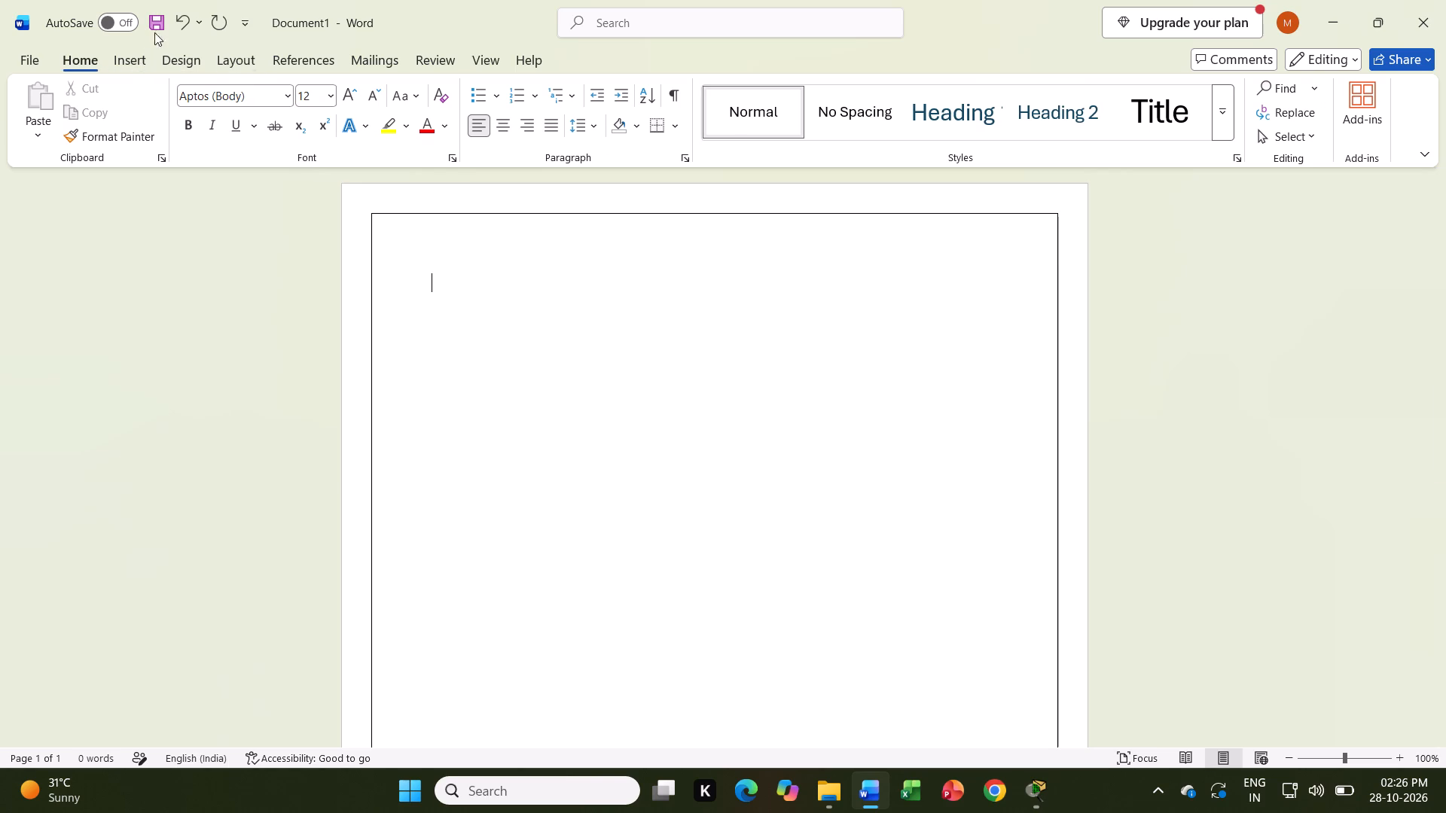
{"action": "left_click", "coordinate": [127, 53]}
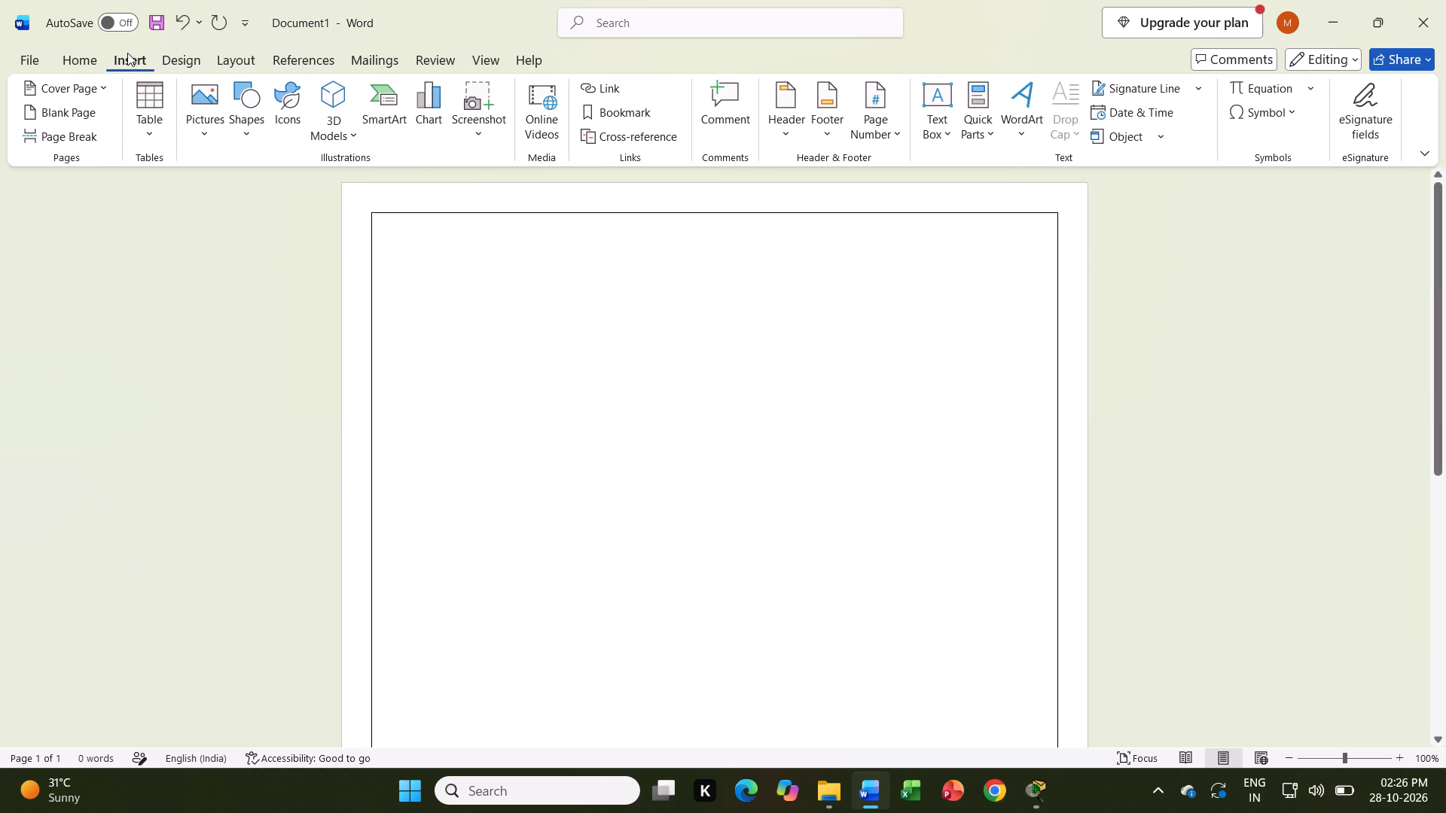
{"action": "left_click", "coordinate": [138, 91]}
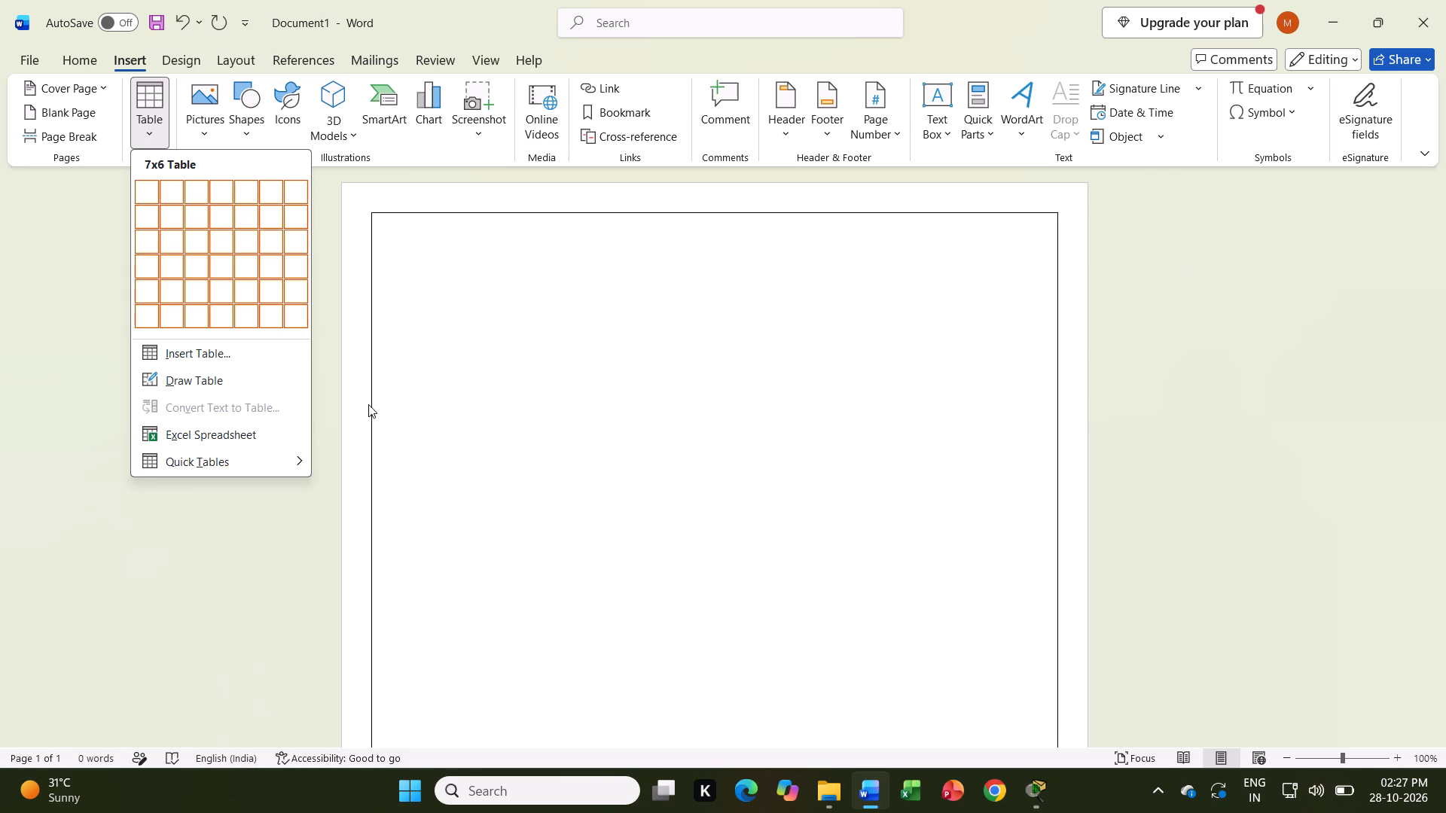
{"action": "left_click", "coordinate": [294, 310]}
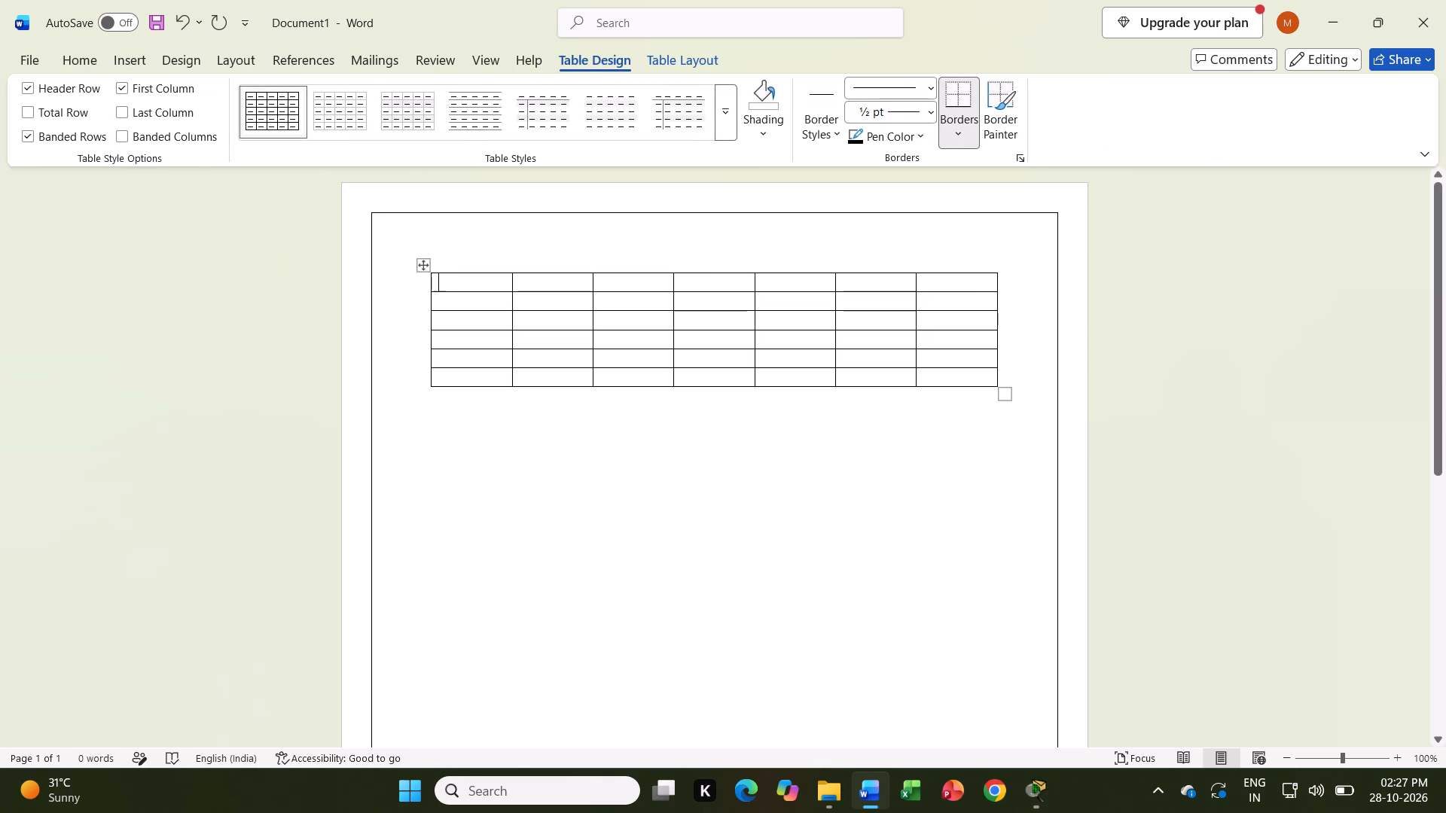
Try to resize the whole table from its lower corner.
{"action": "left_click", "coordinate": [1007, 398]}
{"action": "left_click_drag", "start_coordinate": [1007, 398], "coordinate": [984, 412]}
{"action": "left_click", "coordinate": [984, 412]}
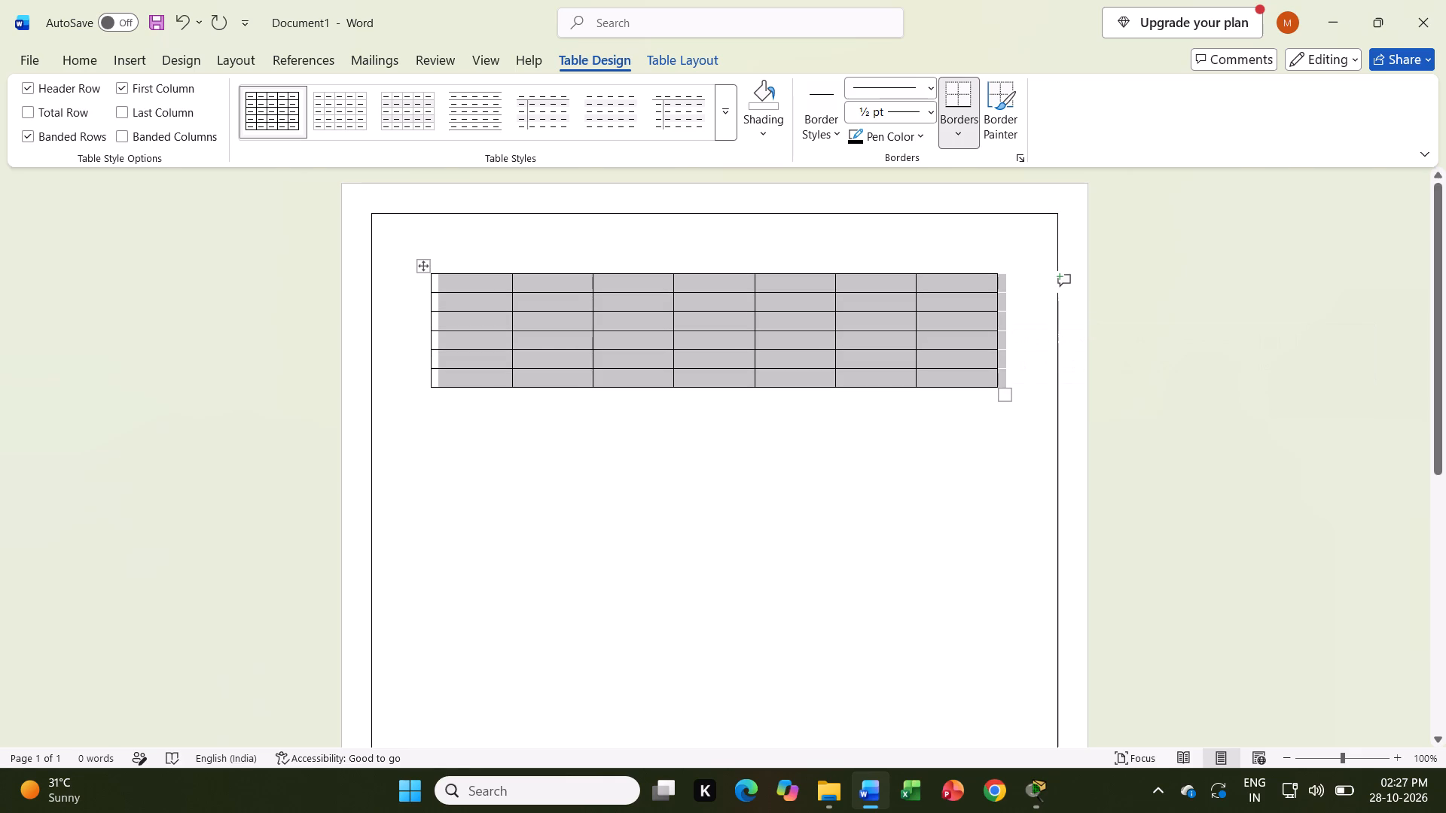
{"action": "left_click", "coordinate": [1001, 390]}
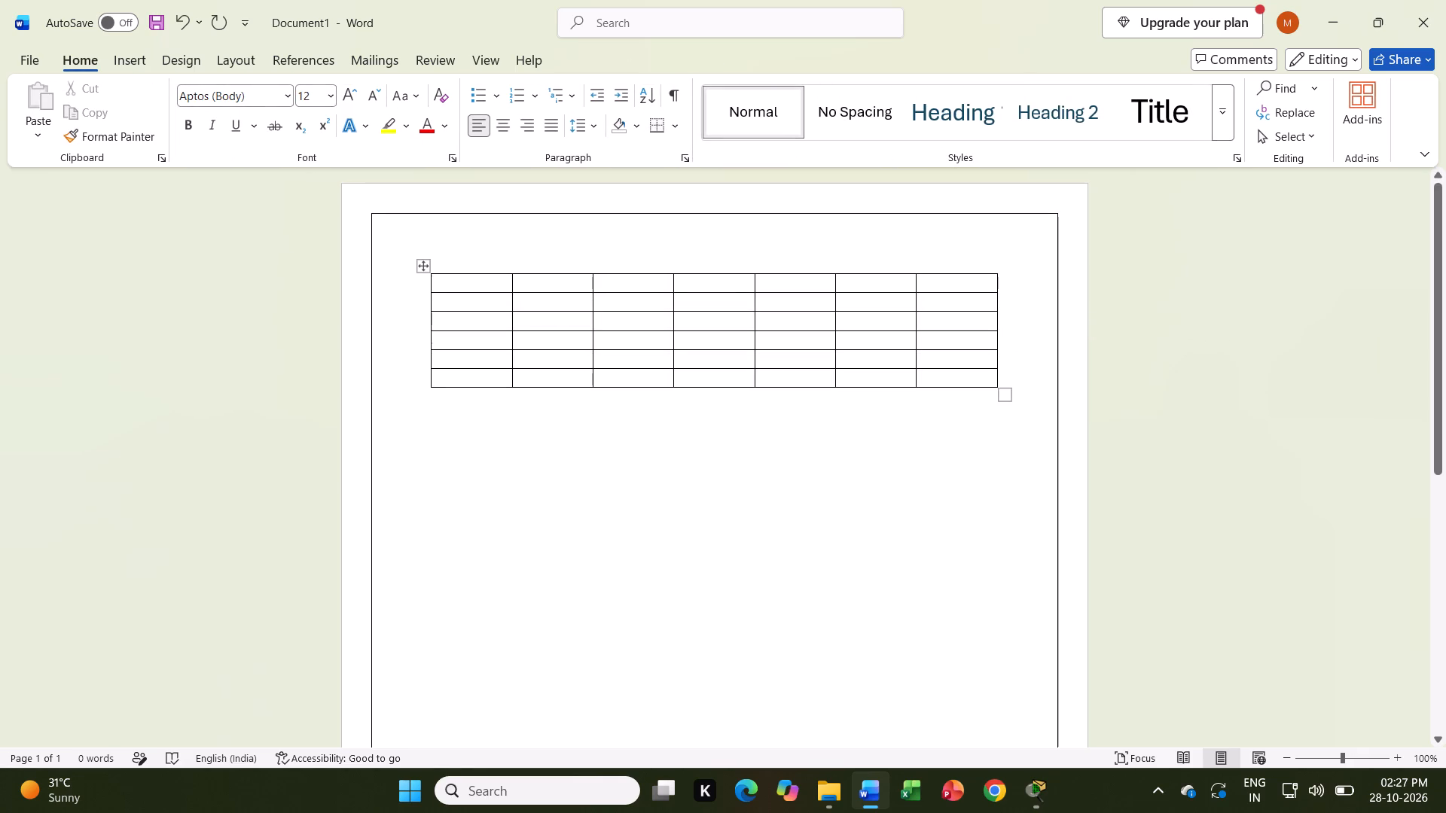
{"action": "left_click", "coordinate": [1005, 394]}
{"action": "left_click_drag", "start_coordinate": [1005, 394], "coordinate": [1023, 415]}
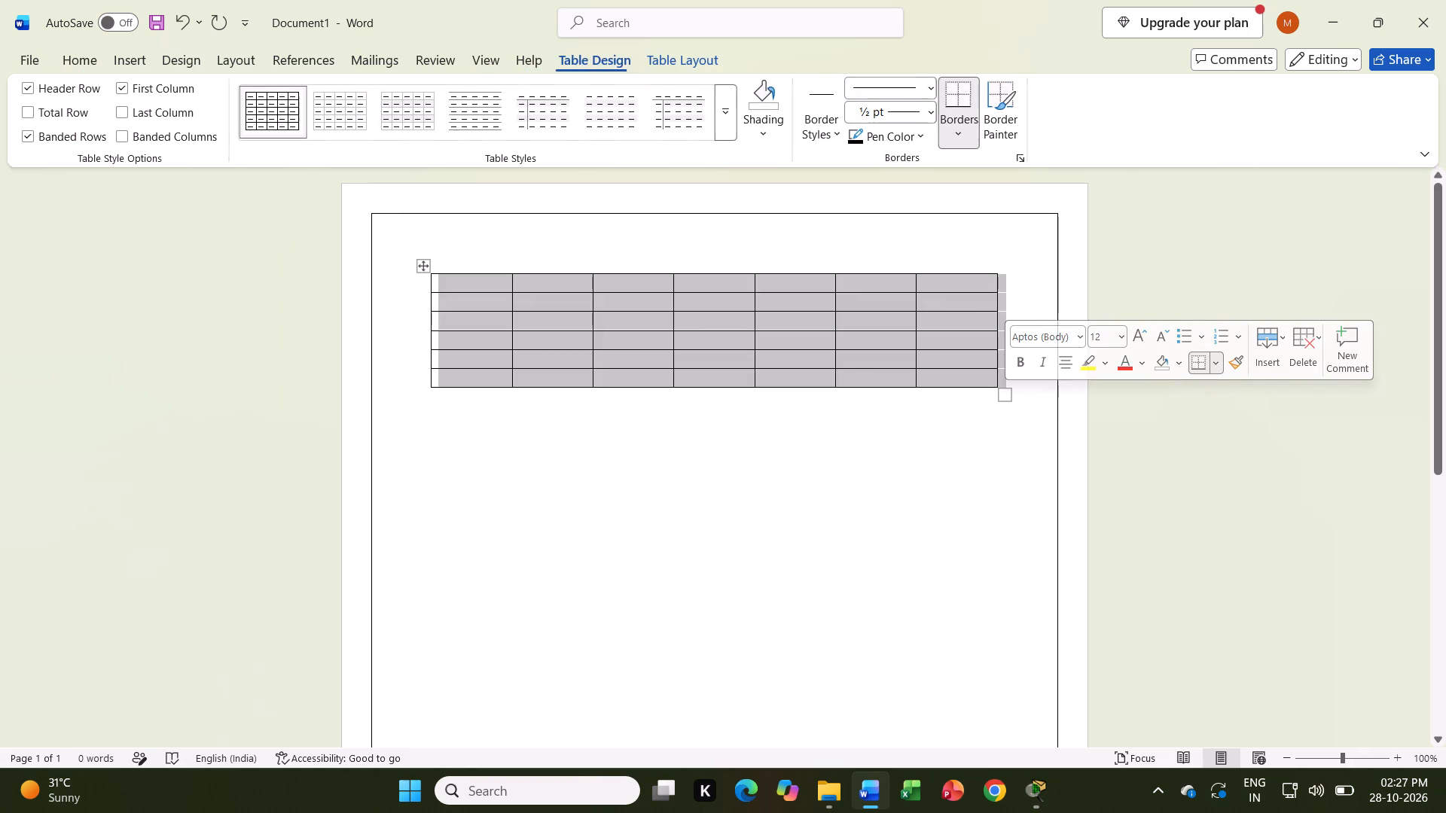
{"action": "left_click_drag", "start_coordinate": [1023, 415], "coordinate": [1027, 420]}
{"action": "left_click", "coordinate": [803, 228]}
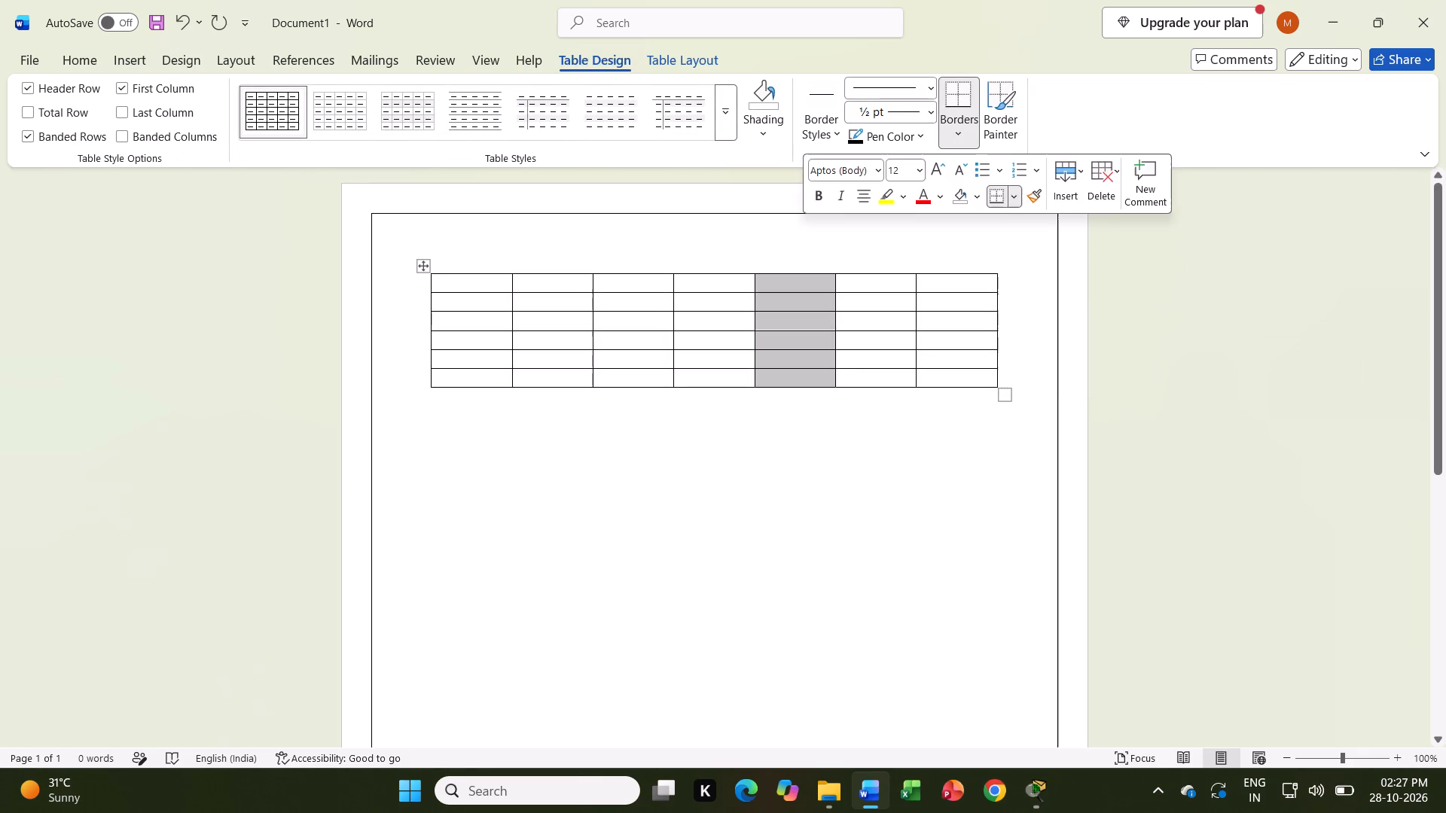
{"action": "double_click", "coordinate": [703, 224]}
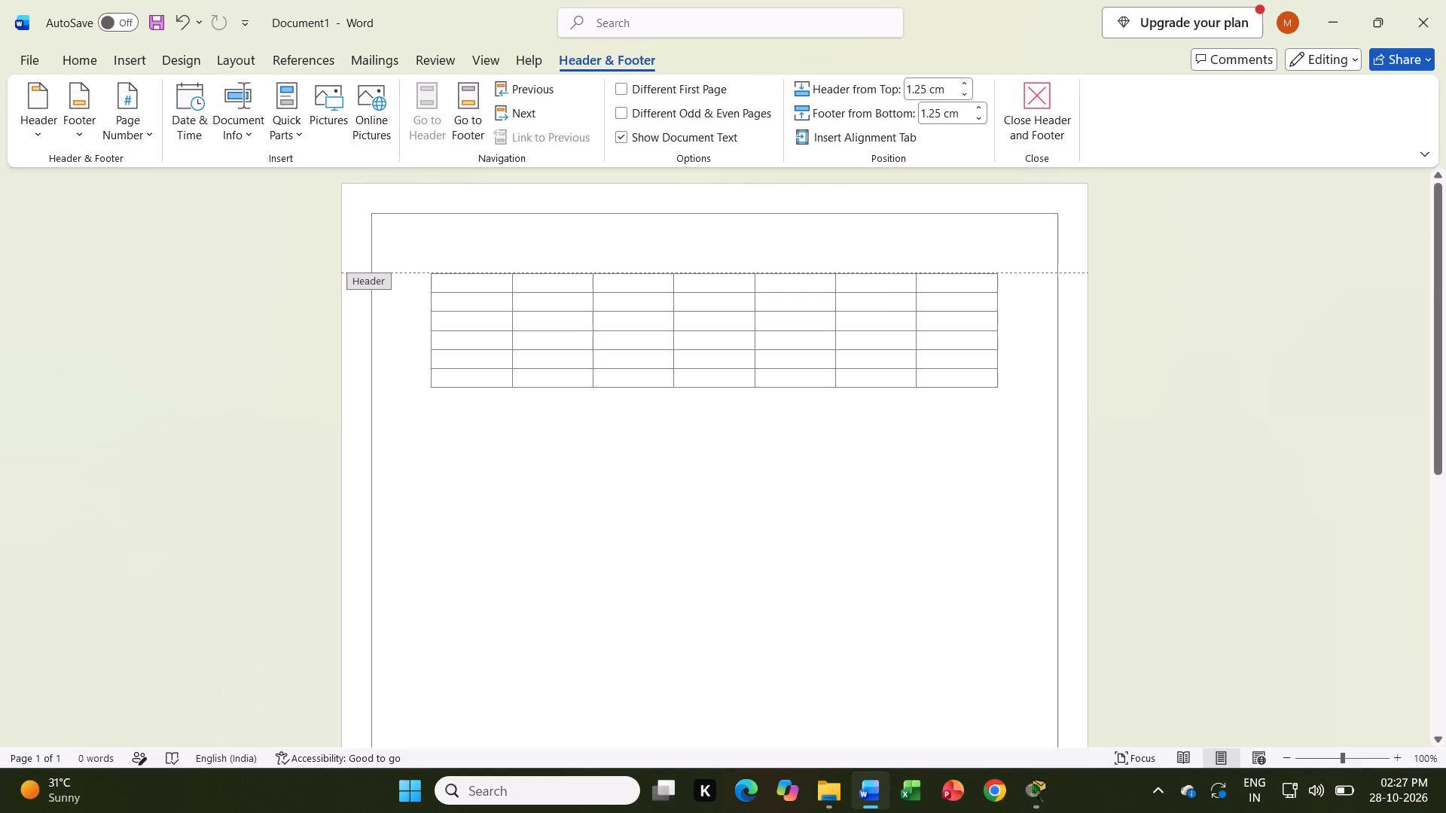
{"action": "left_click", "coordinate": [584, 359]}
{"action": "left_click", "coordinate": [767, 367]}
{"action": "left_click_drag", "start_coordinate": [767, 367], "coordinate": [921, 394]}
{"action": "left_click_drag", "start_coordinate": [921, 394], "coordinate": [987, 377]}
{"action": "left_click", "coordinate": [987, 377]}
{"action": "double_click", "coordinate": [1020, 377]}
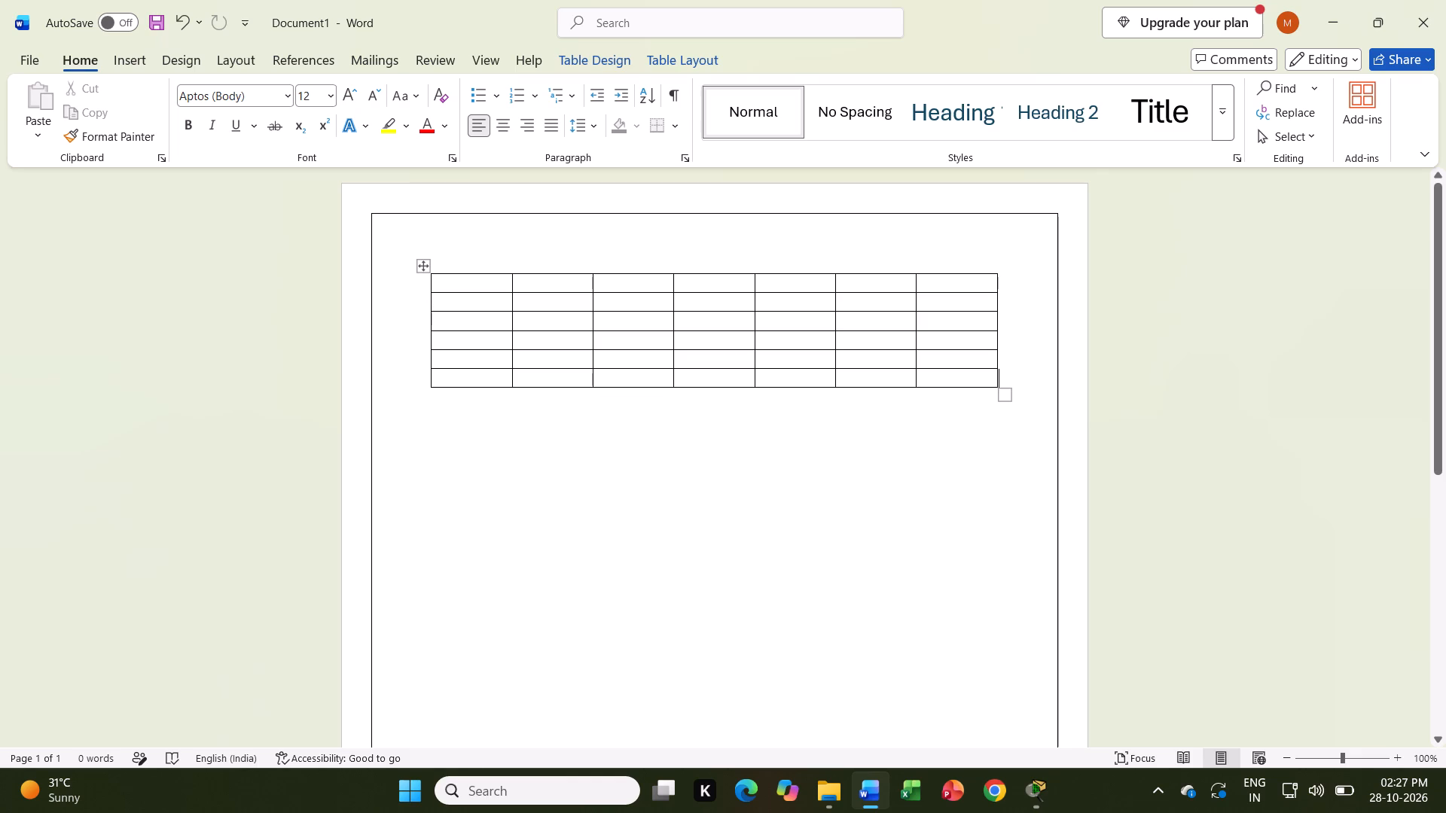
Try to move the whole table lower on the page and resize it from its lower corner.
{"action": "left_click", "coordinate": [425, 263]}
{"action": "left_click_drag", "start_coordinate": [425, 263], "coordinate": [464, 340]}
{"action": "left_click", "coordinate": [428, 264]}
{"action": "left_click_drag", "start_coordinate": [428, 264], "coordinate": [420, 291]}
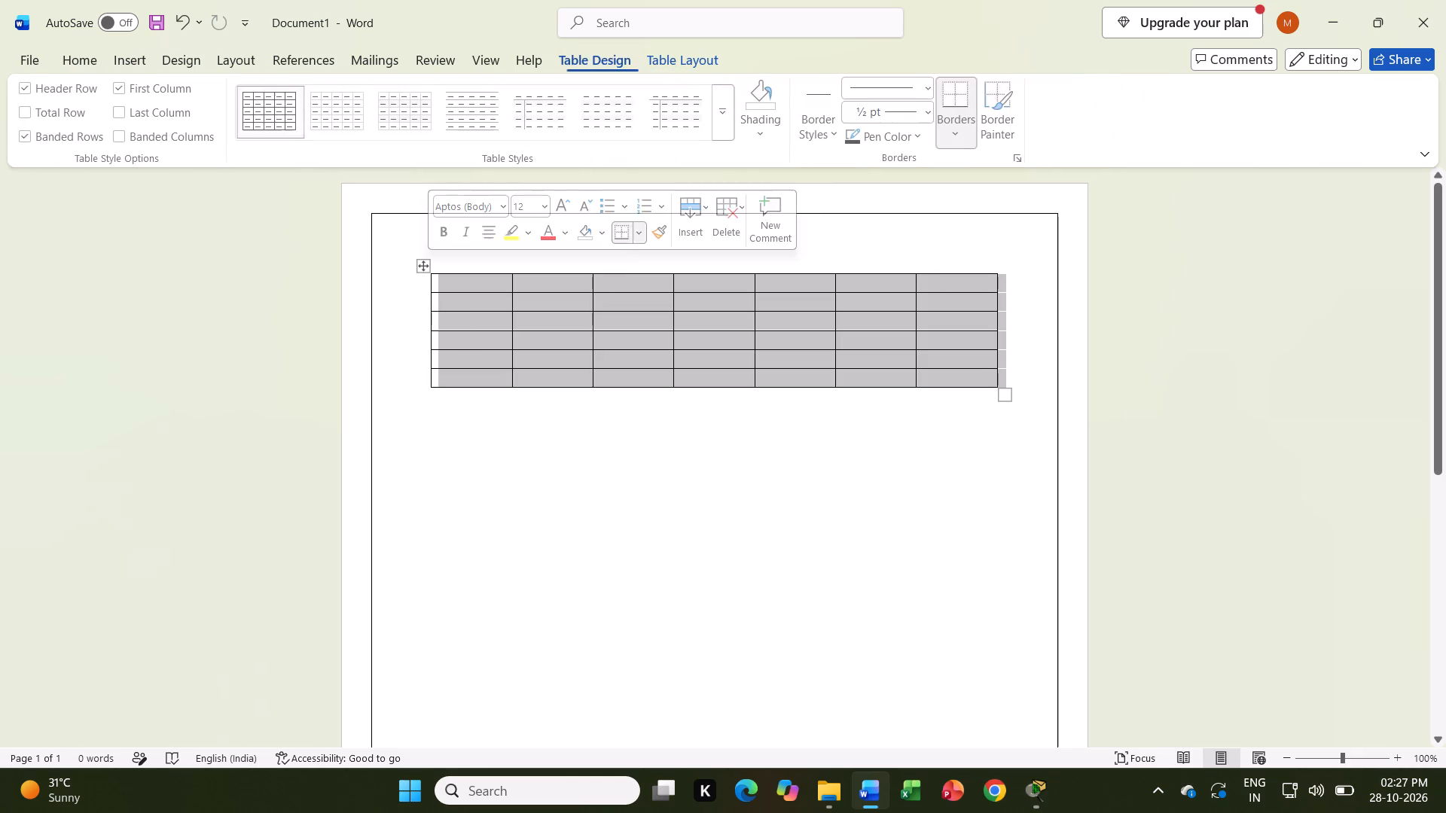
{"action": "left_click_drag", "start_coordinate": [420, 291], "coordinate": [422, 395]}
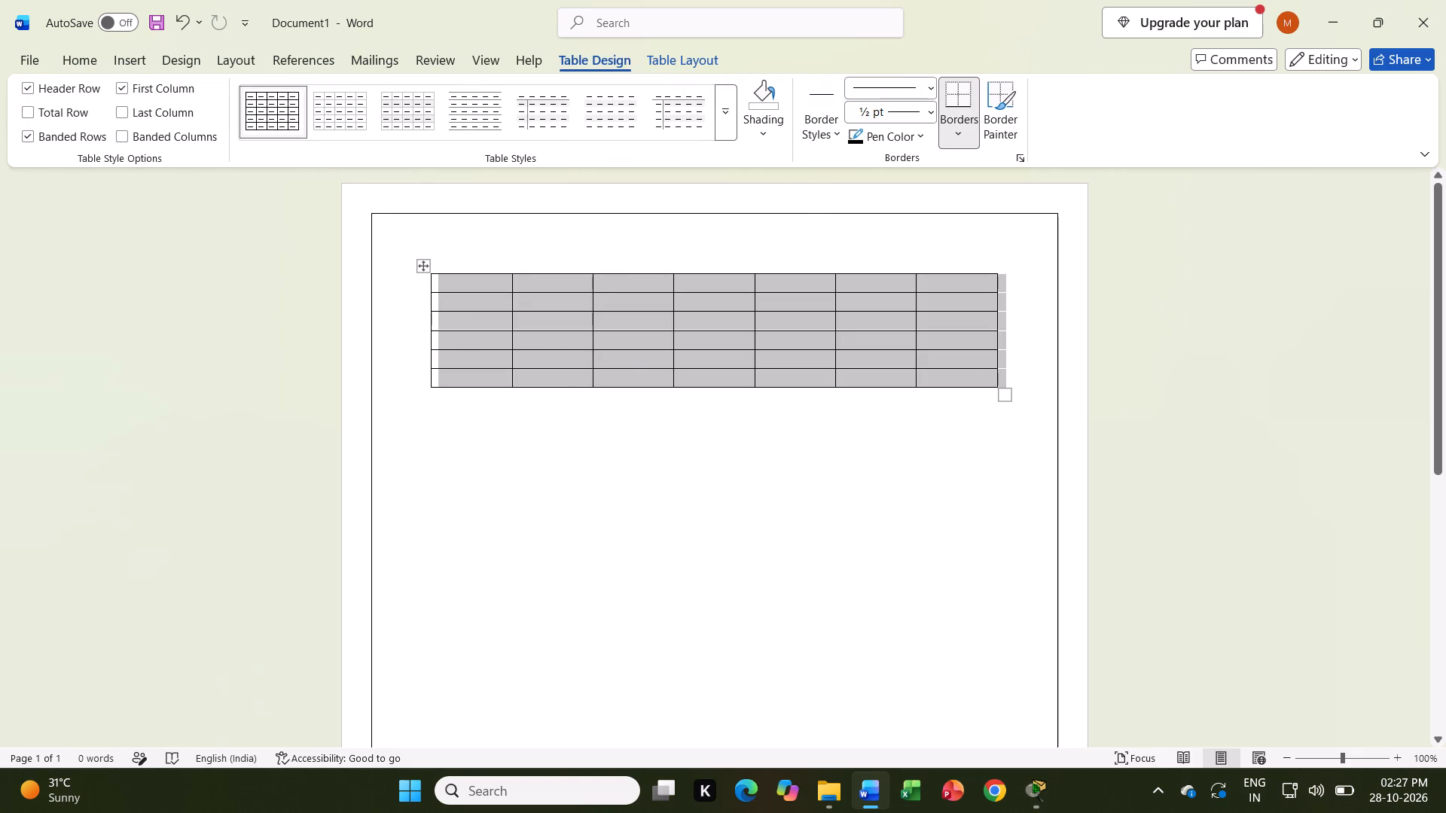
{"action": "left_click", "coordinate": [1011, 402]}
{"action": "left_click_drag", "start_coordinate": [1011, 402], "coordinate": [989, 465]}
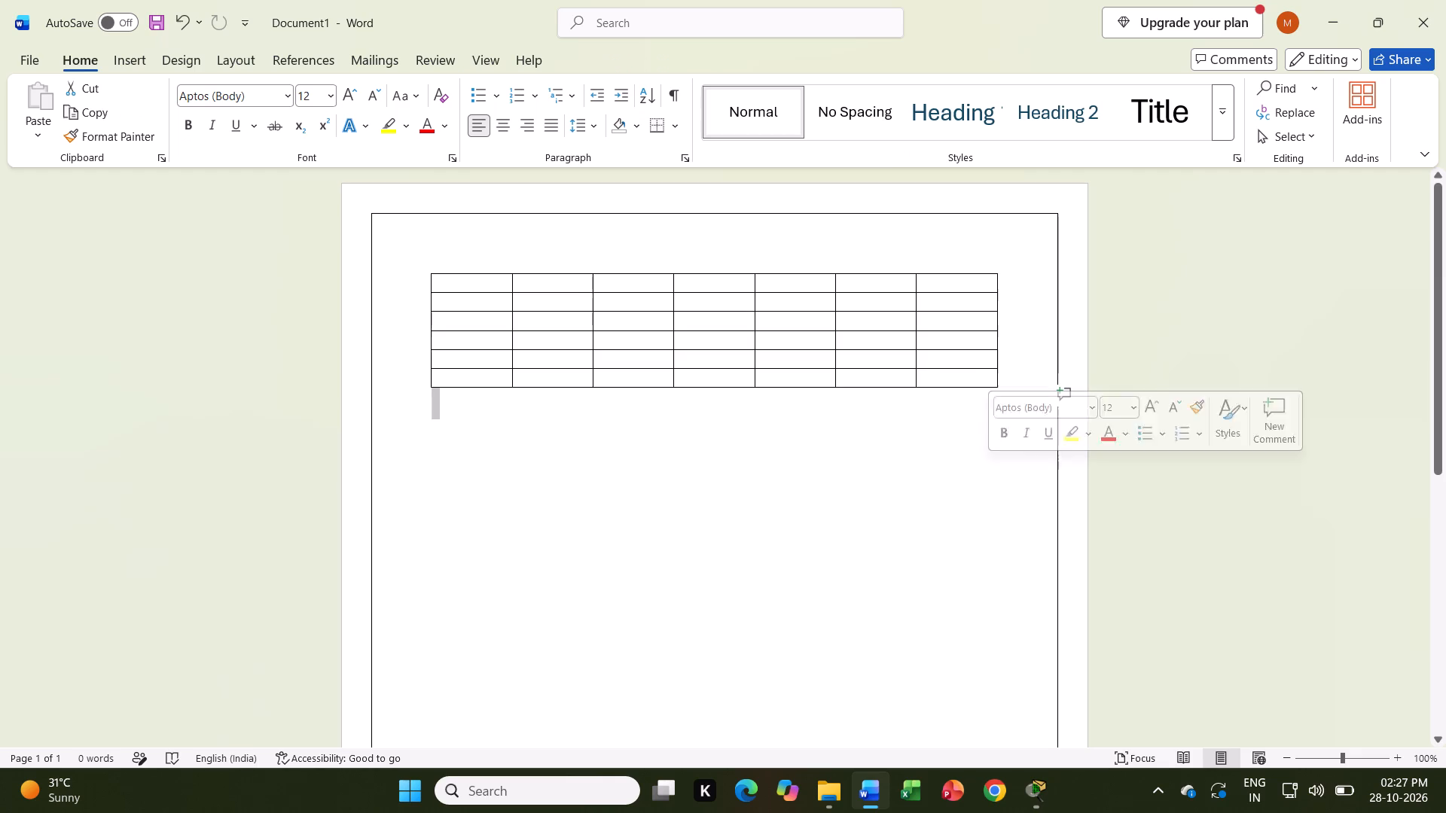
Increase the height of the table's fourth row to several times that of the other rows.
{"action": "left_click", "coordinate": [804, 349]}
{"action": "left_click_drag", "start_coordinate": [804, 349], "coordinate": [794, 428]}
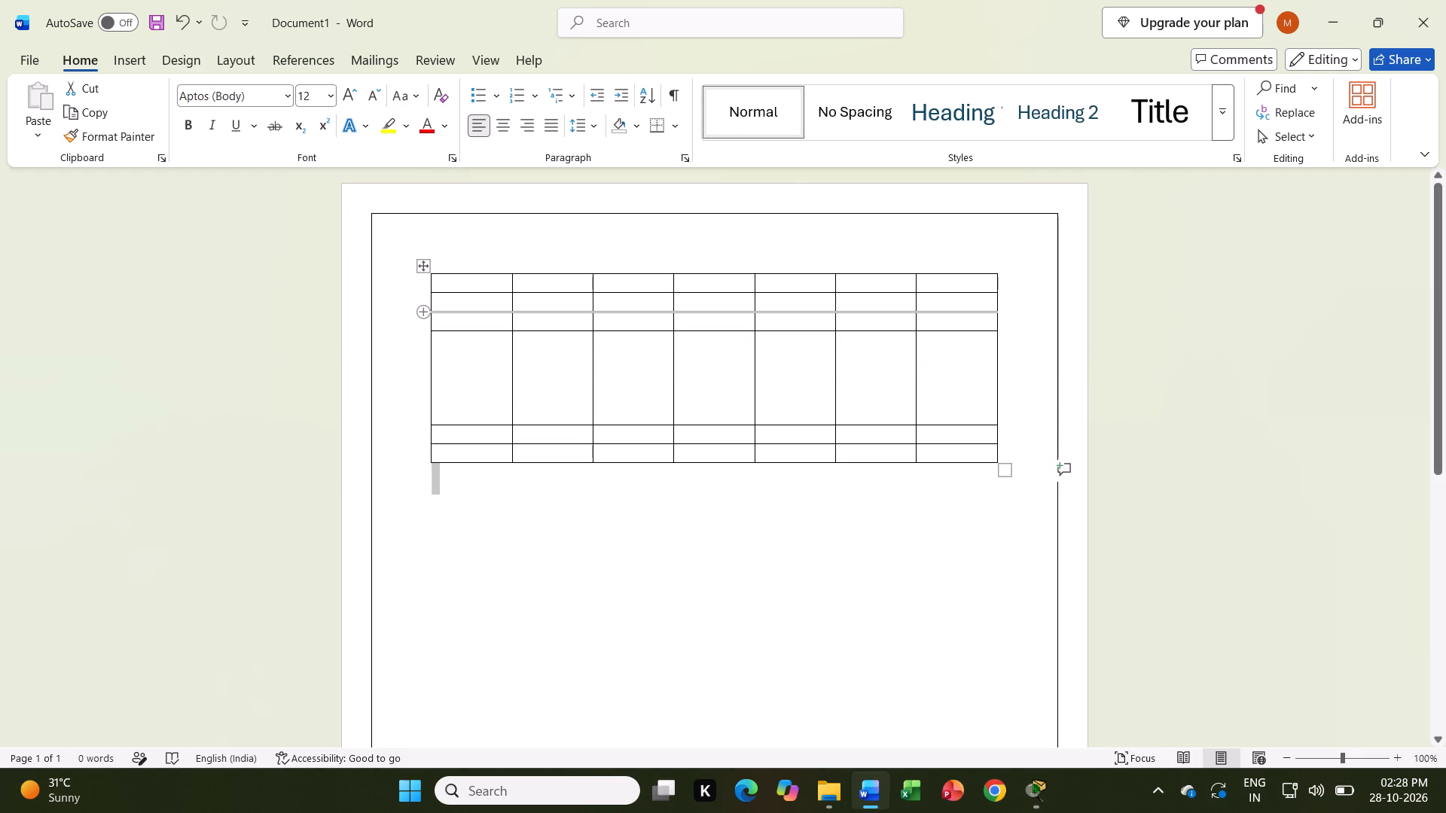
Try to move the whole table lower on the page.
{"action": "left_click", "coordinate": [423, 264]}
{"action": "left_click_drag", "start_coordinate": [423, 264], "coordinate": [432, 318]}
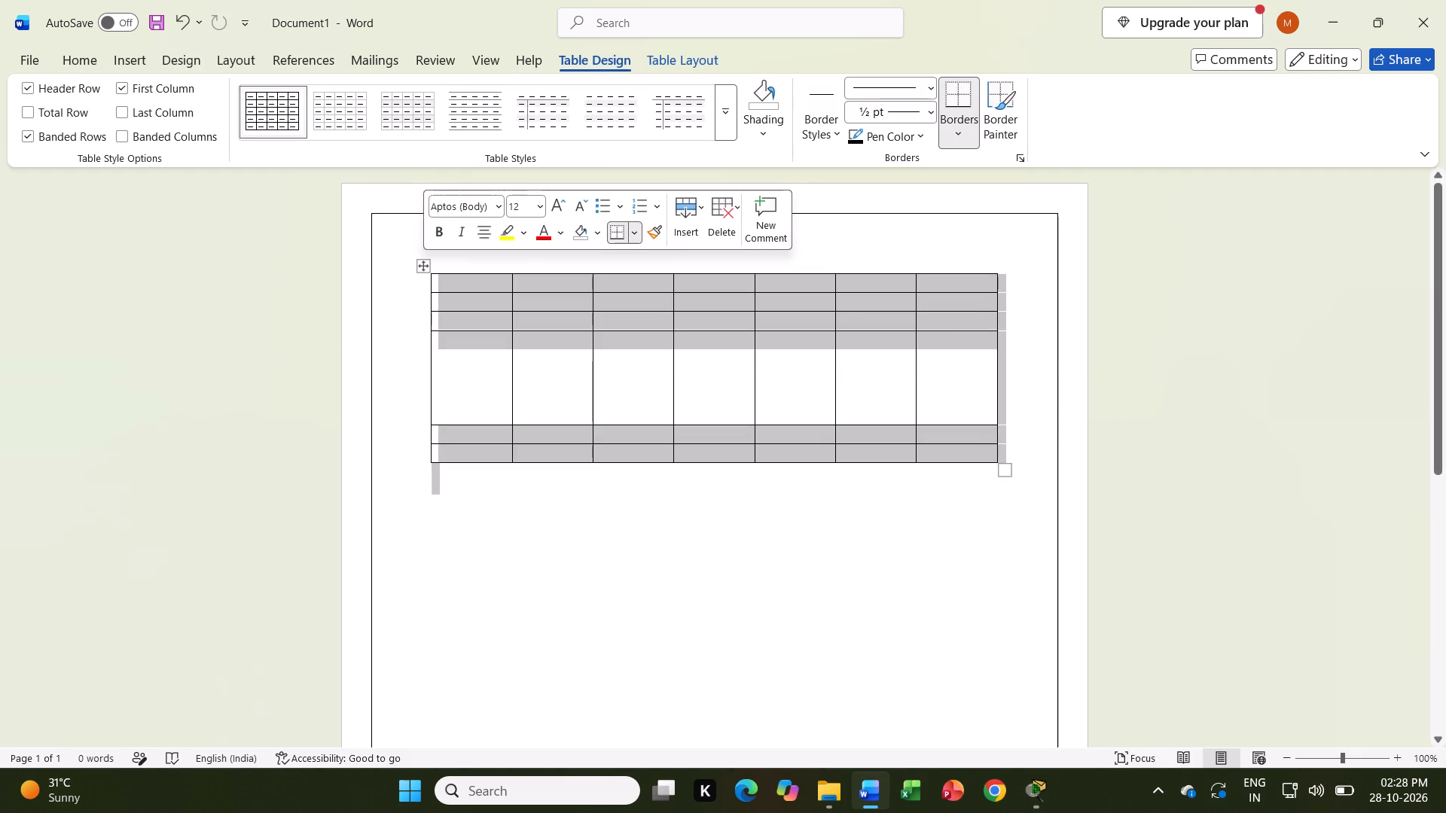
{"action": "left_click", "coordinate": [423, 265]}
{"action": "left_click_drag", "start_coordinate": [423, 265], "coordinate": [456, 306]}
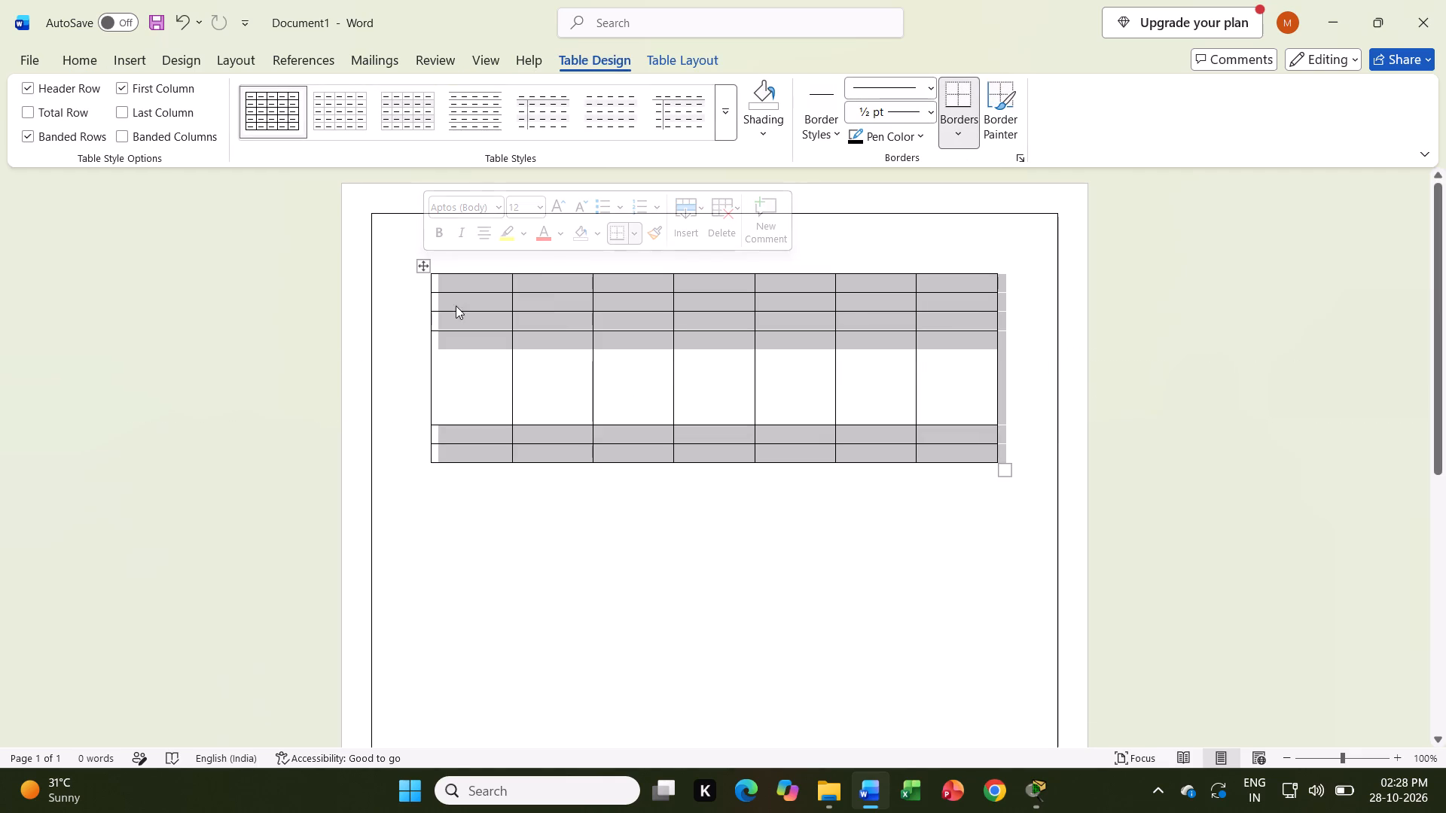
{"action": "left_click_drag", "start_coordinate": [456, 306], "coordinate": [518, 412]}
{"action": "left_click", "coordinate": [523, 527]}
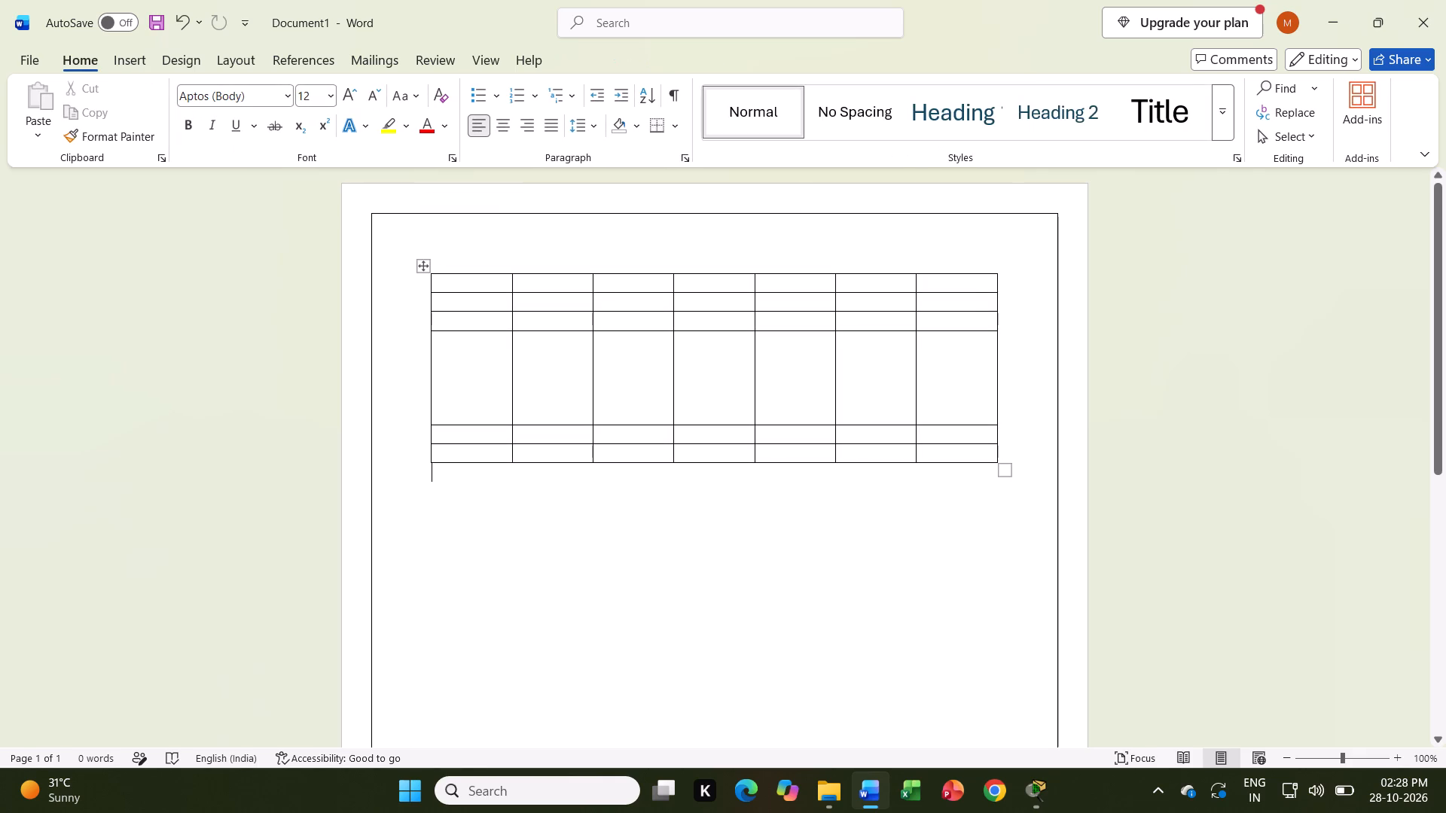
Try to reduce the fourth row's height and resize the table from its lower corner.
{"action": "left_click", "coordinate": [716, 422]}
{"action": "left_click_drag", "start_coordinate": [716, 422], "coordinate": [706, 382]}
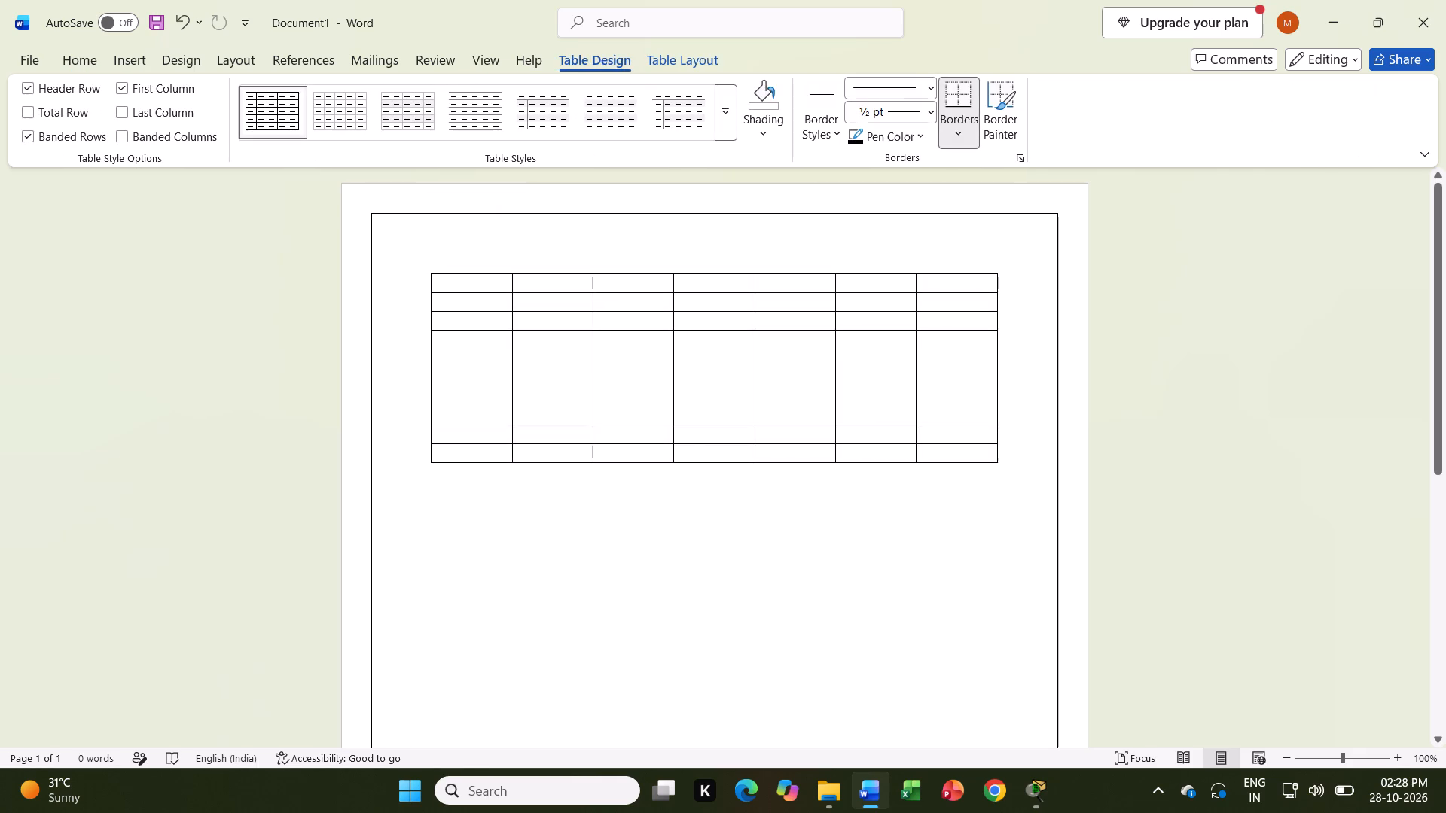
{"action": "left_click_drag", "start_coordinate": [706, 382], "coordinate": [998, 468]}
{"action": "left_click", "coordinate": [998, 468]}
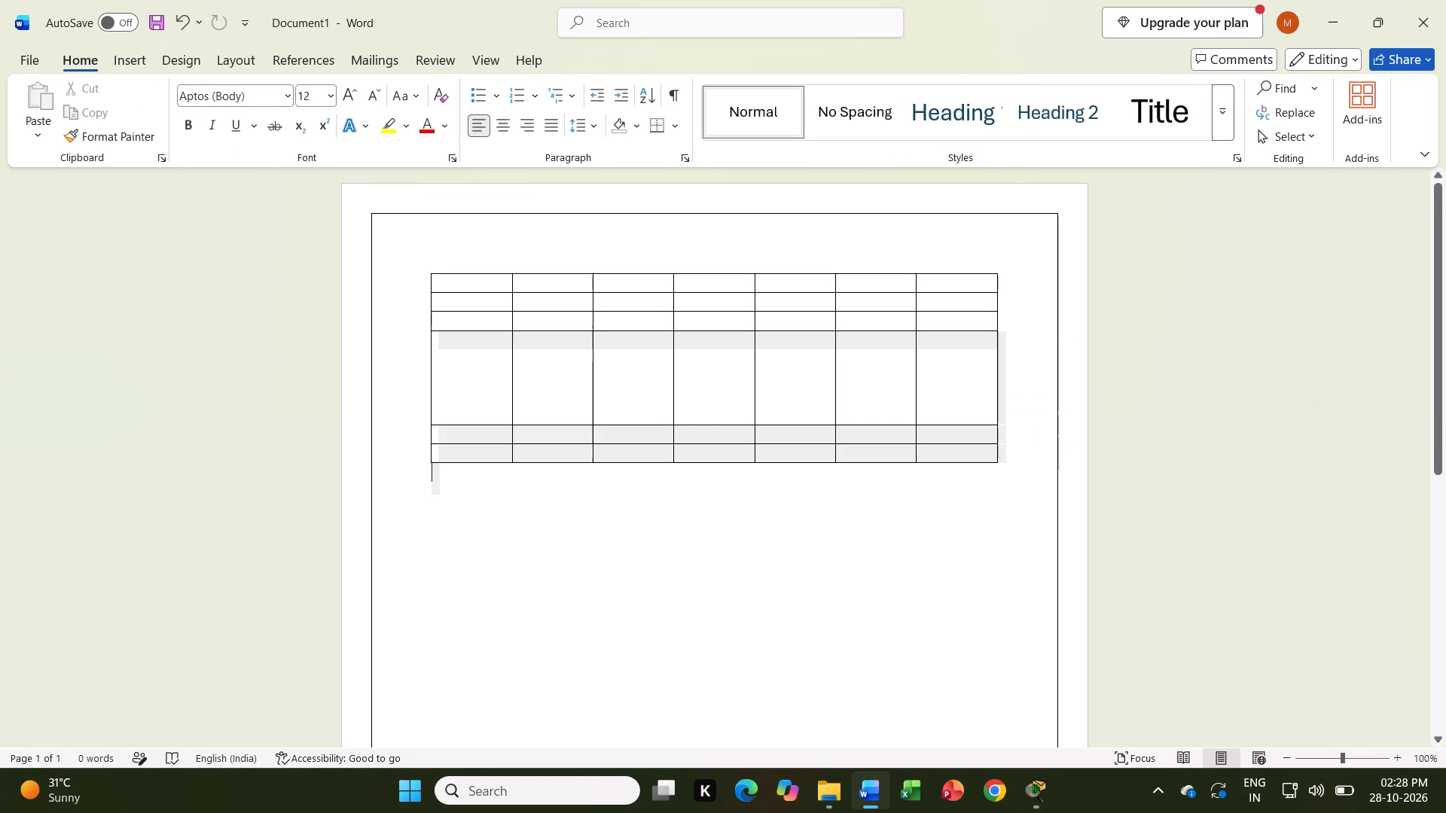
Split the table above its fifth row so the last two rows form a separate table.
{"action": "left_click", "coordinate": [980, 431]}
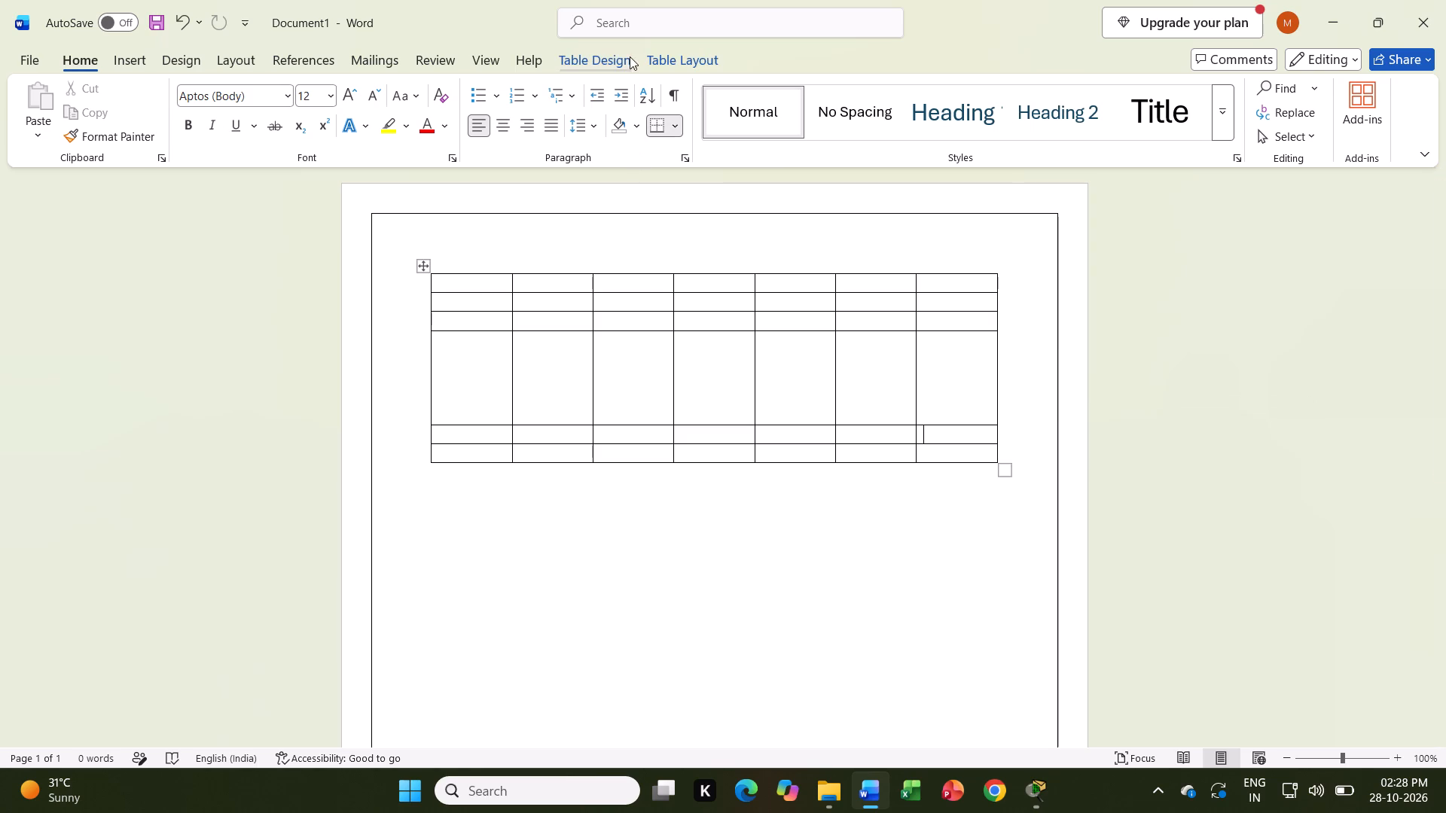
{"action": "left_click", "coordinate": [656, 53]}
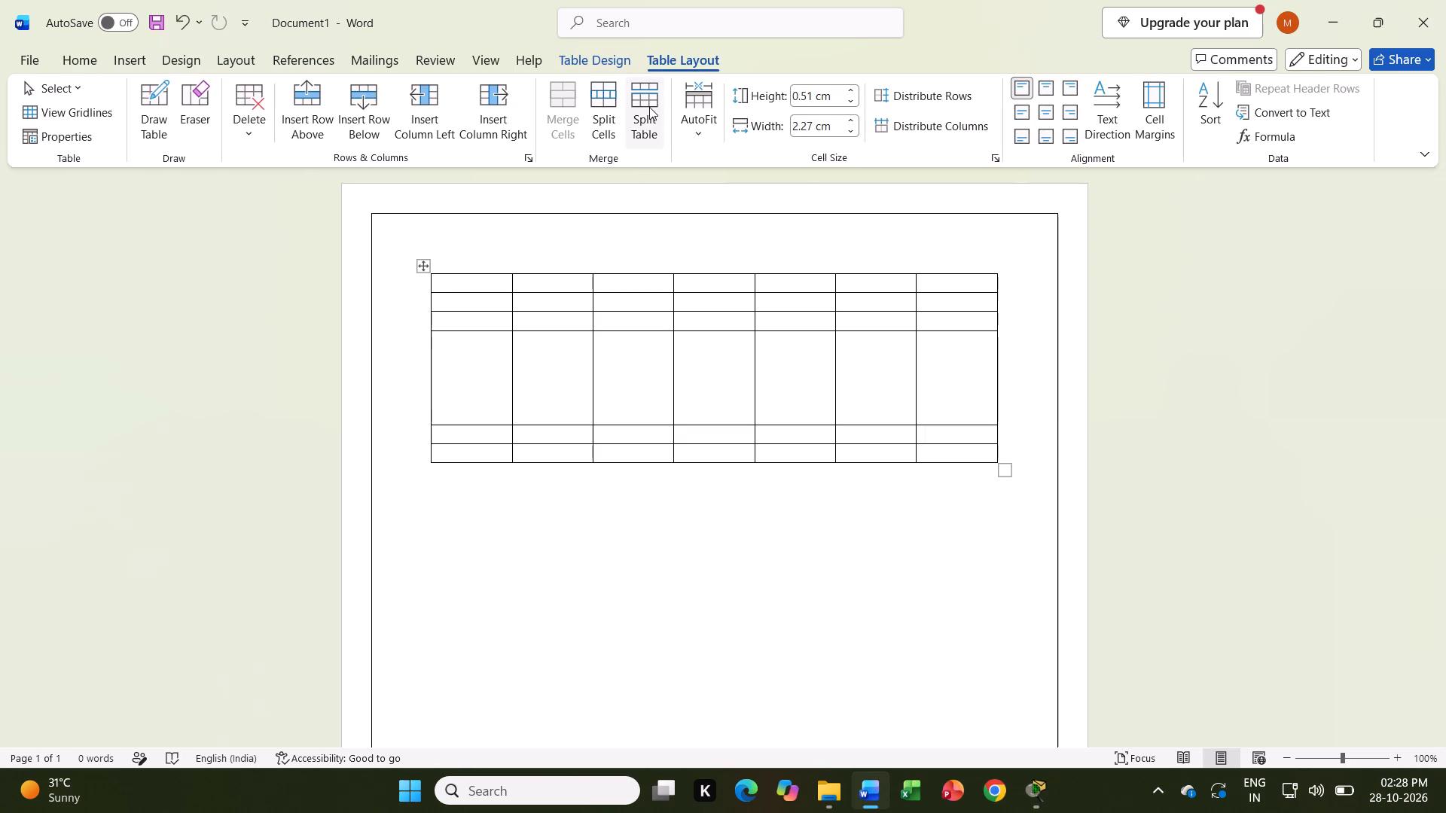
{"action": "left_click", "coordinate": [647, 107]}
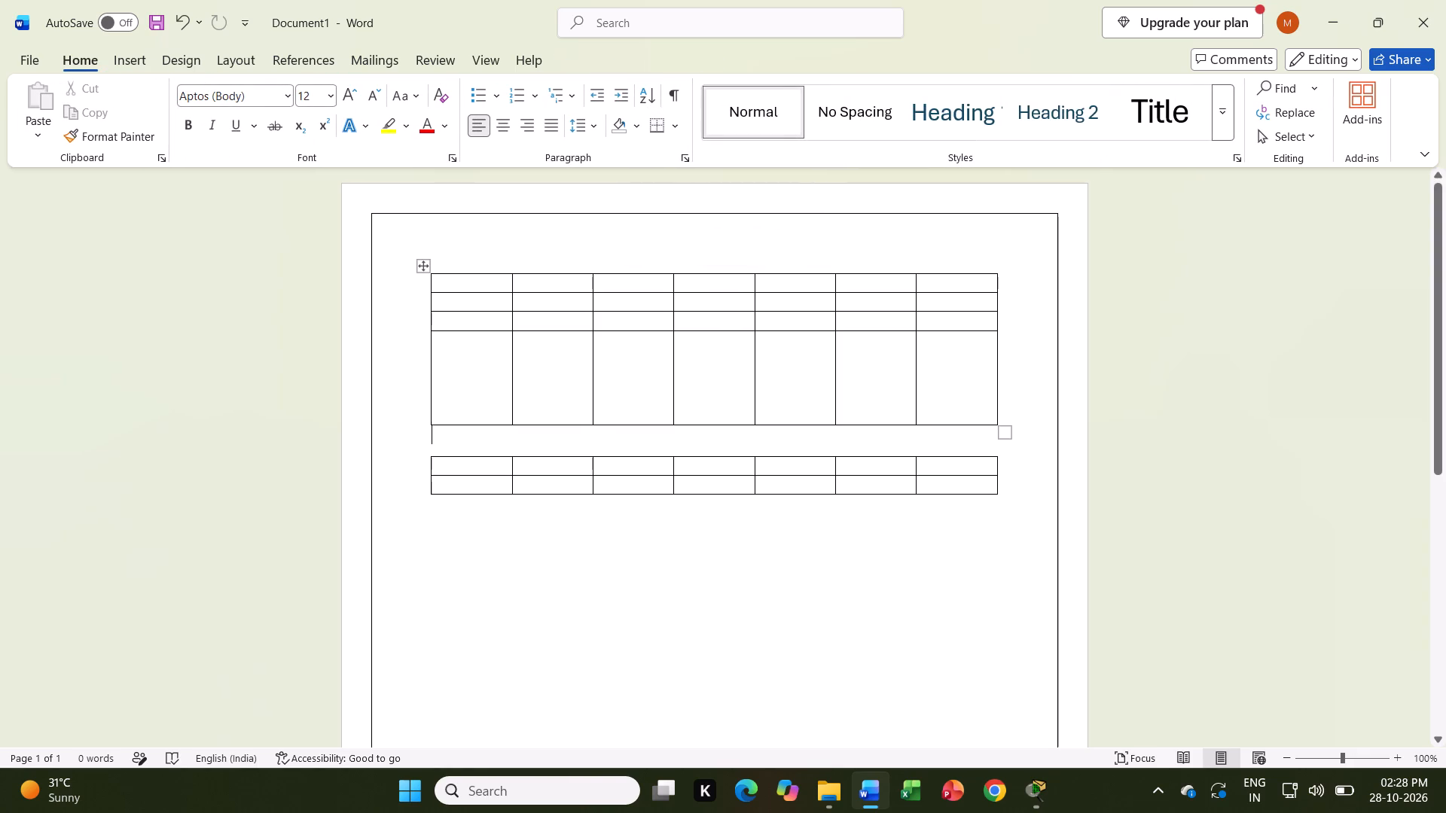
Try the Heading 1 and Heading 2 styles on the empty line between the two tables and settle on Title.
{"action": "left_click", "coordinate": [940, 102]}
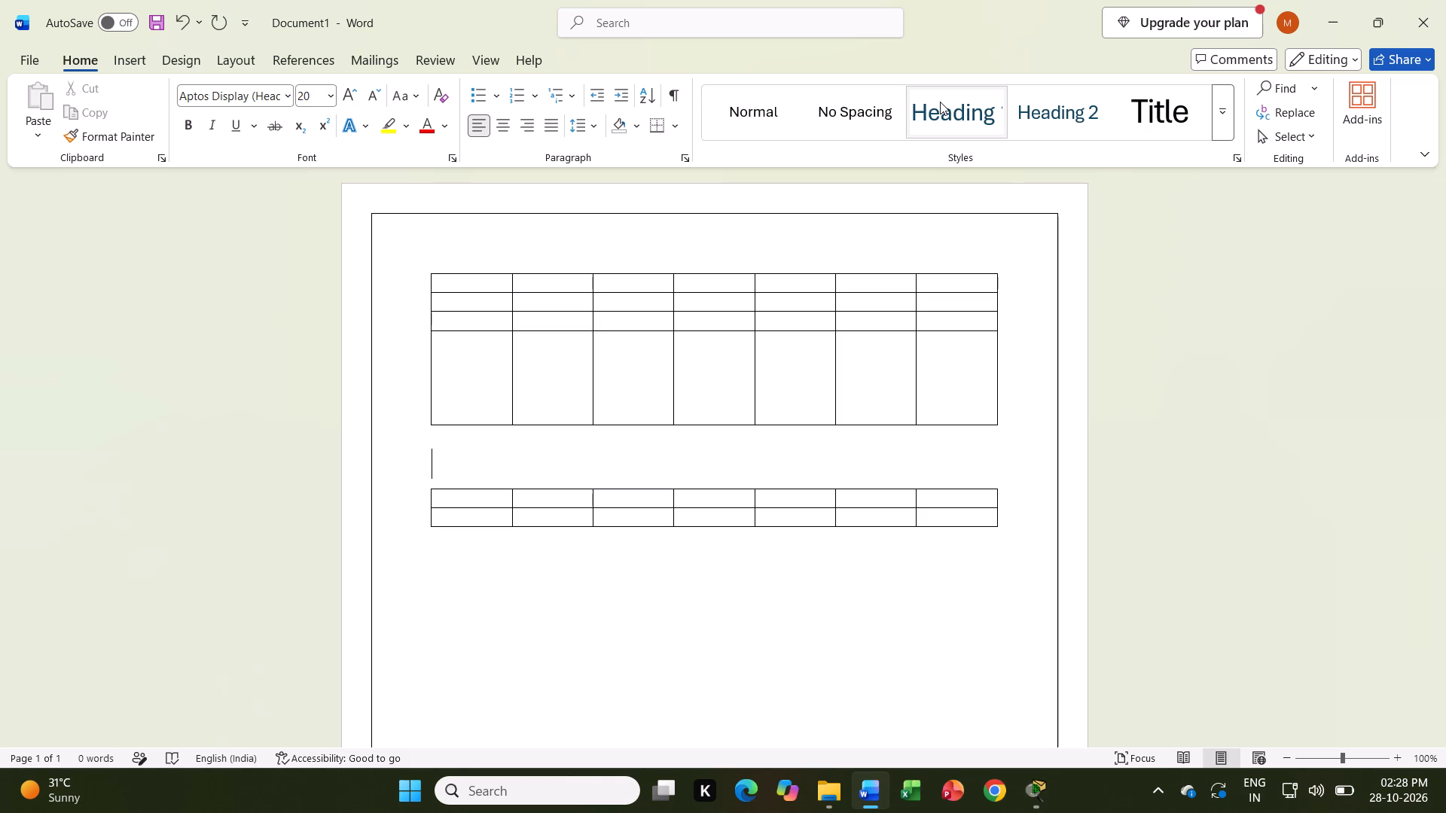
{"action": "left_click", "coordinate": [1063, 120]}
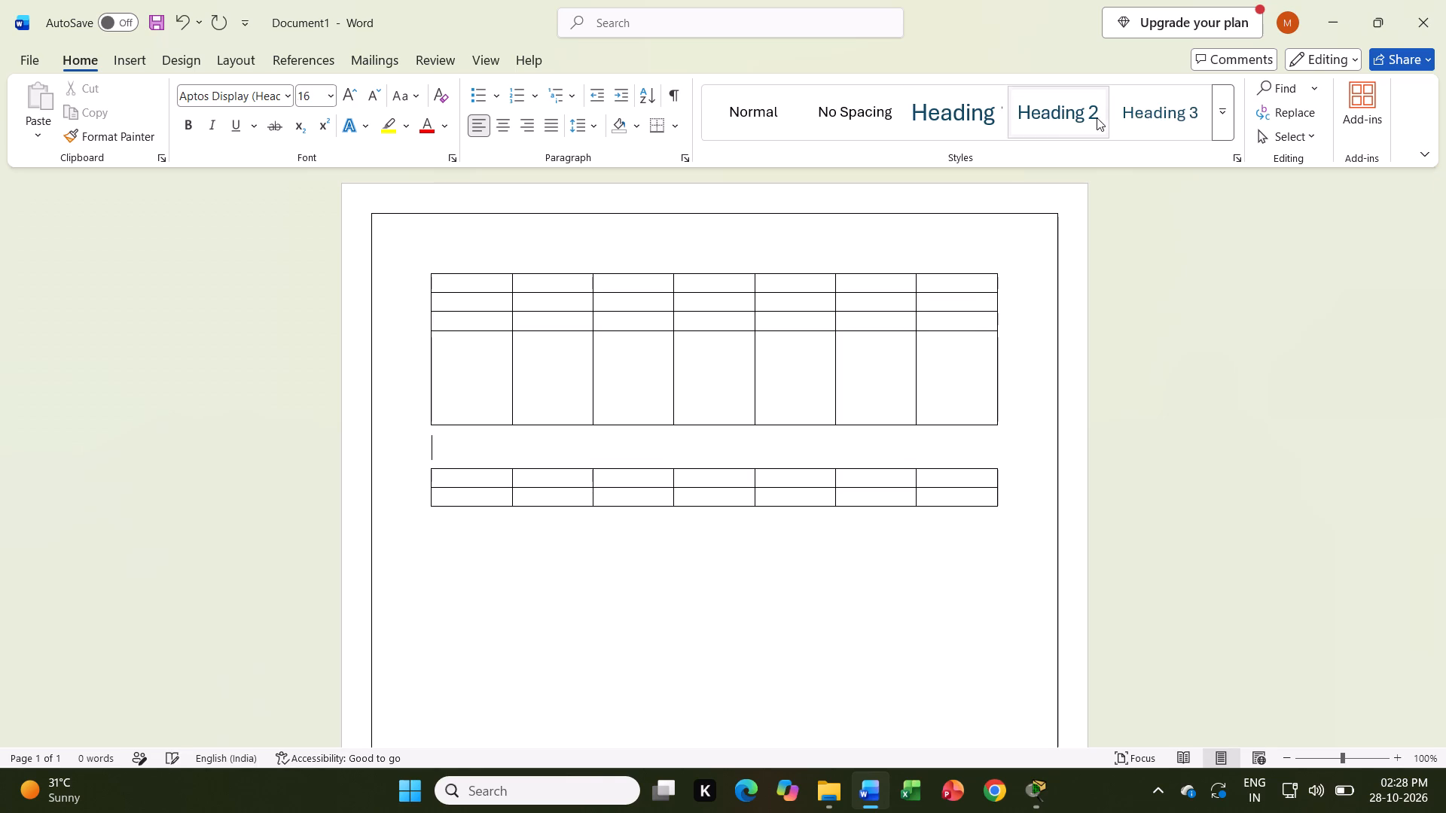
{"action": "scroll", "coordinate": [1014, 111], "scroll_direction": "left", "scroll_amount": 2}
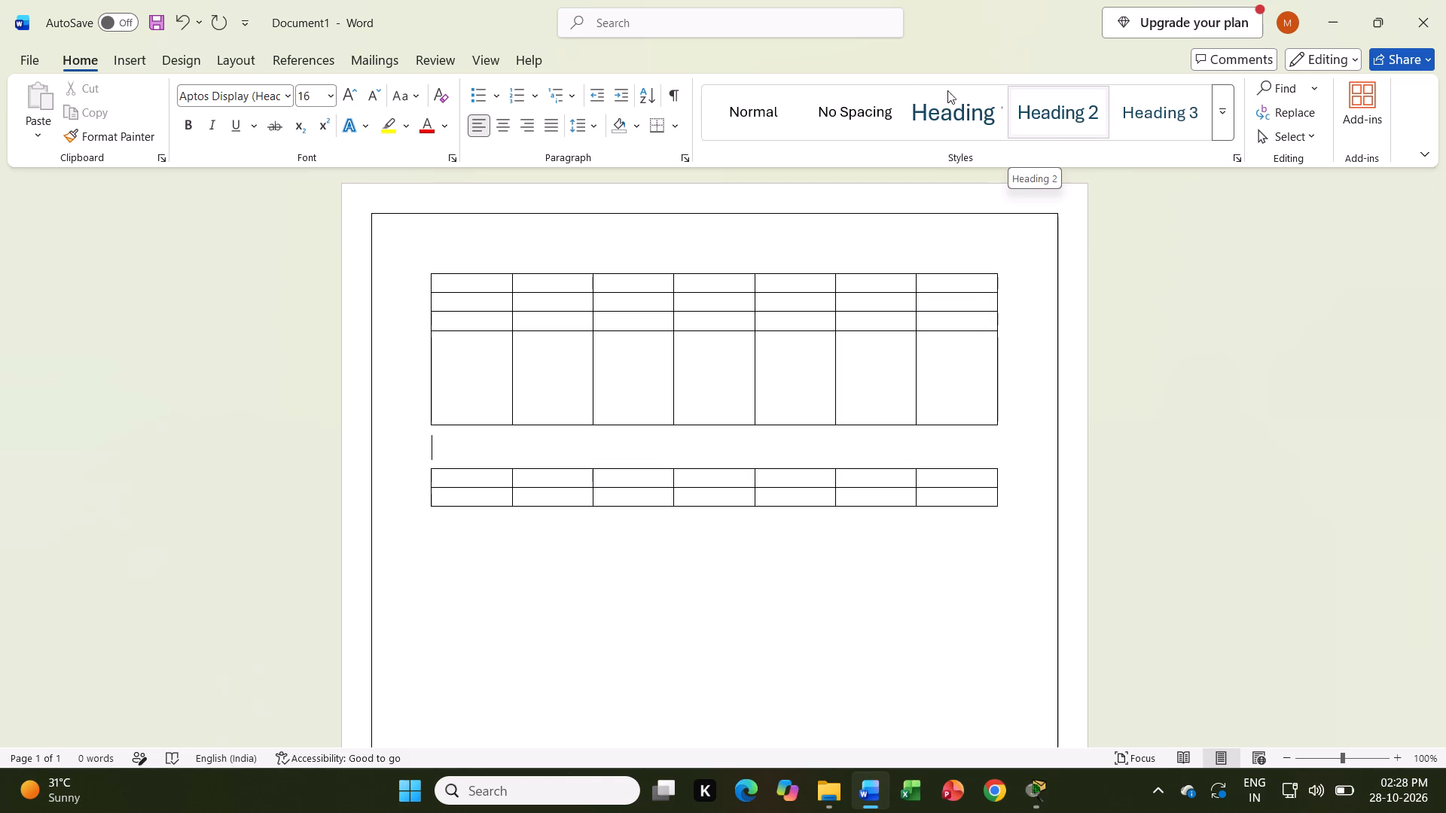
{"action": "left_click", "coordinate": [929, 102]}
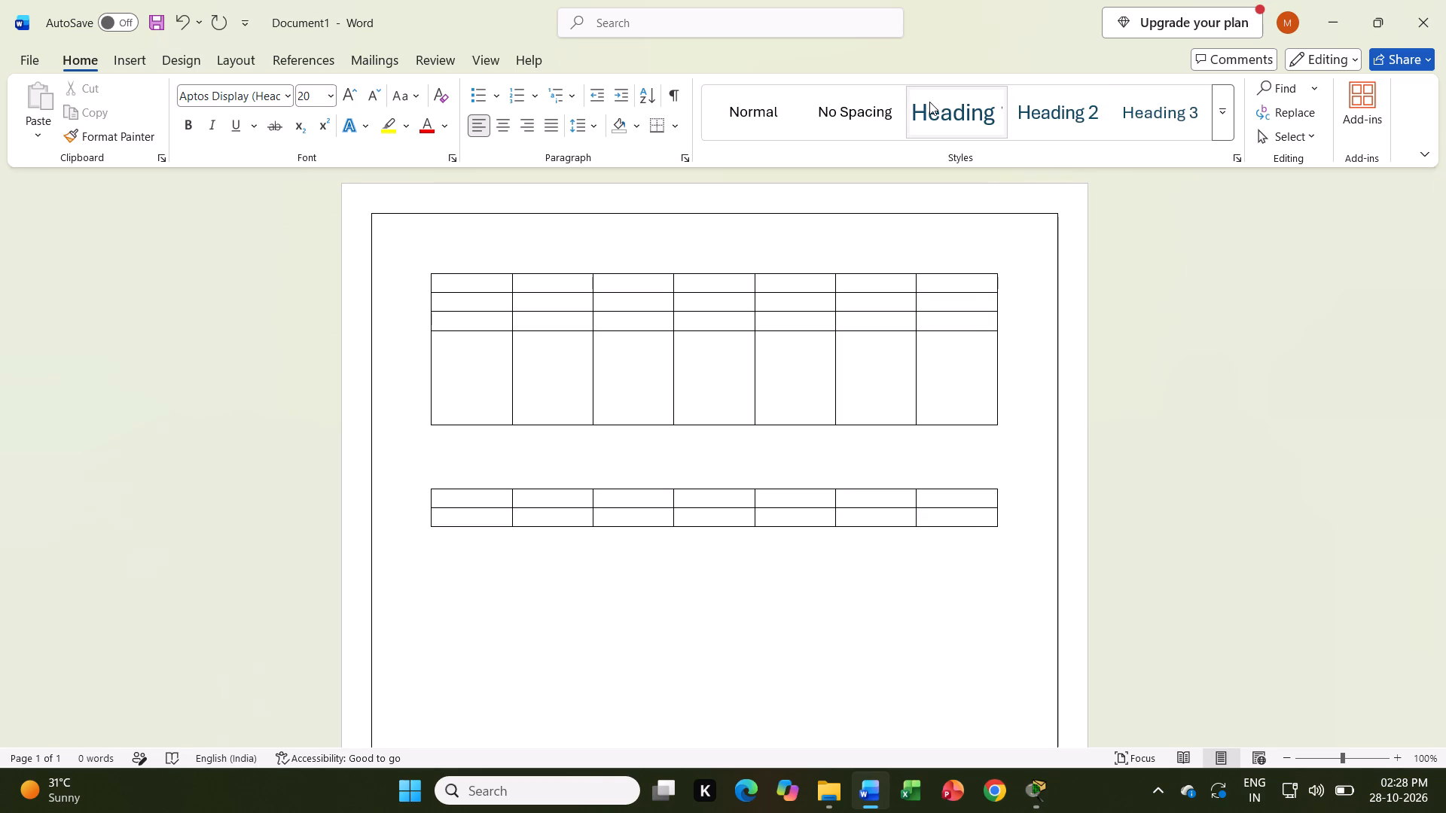
{"action": "scroll", "coordinate": [1049, 135], "scroll_direction": "left", "scroll_amount": 2}
{"action": "left_click", "coordinate": [1222, 116]}
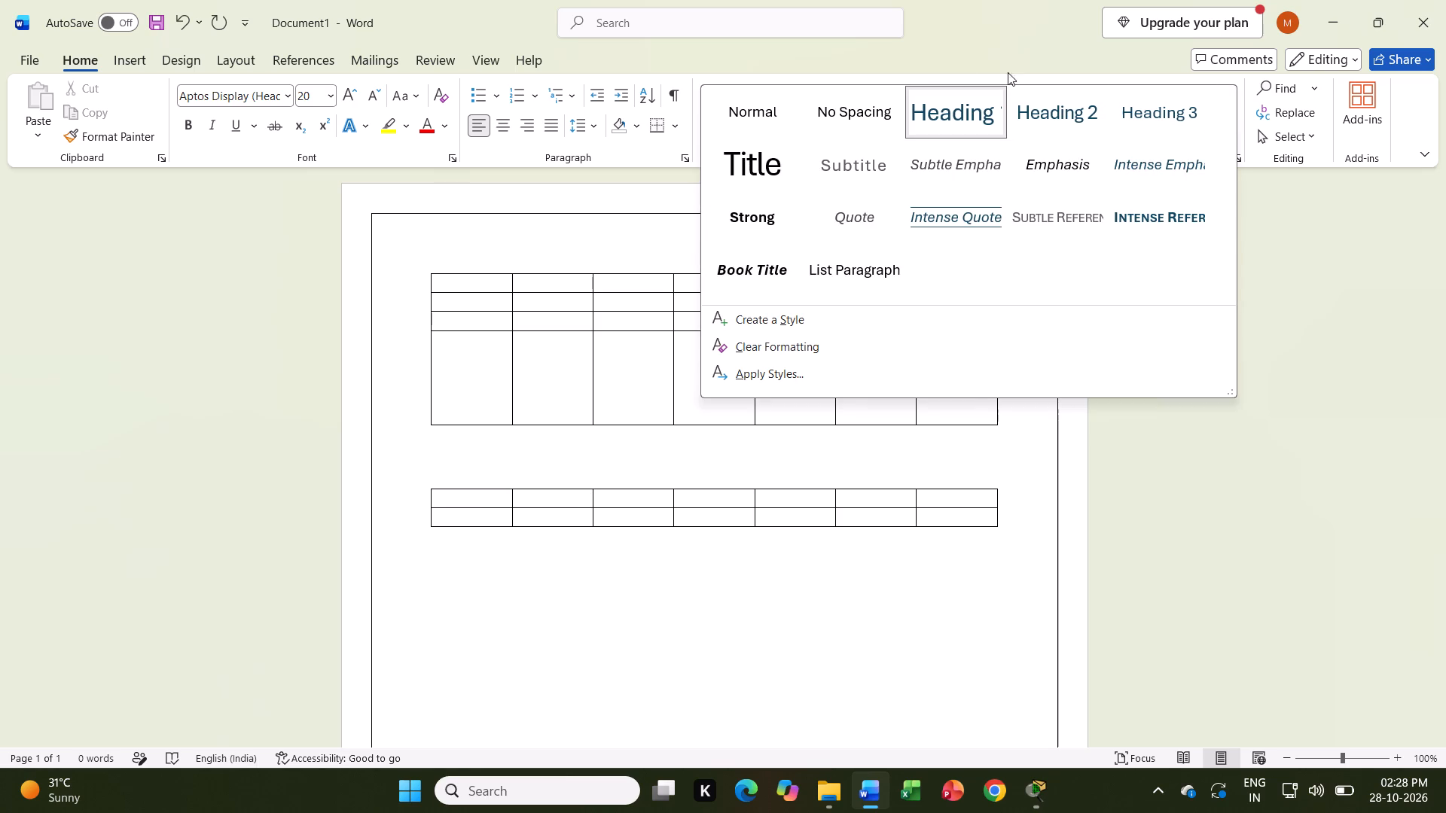
{"action": "left_click", "coordinate": [767, 151]}
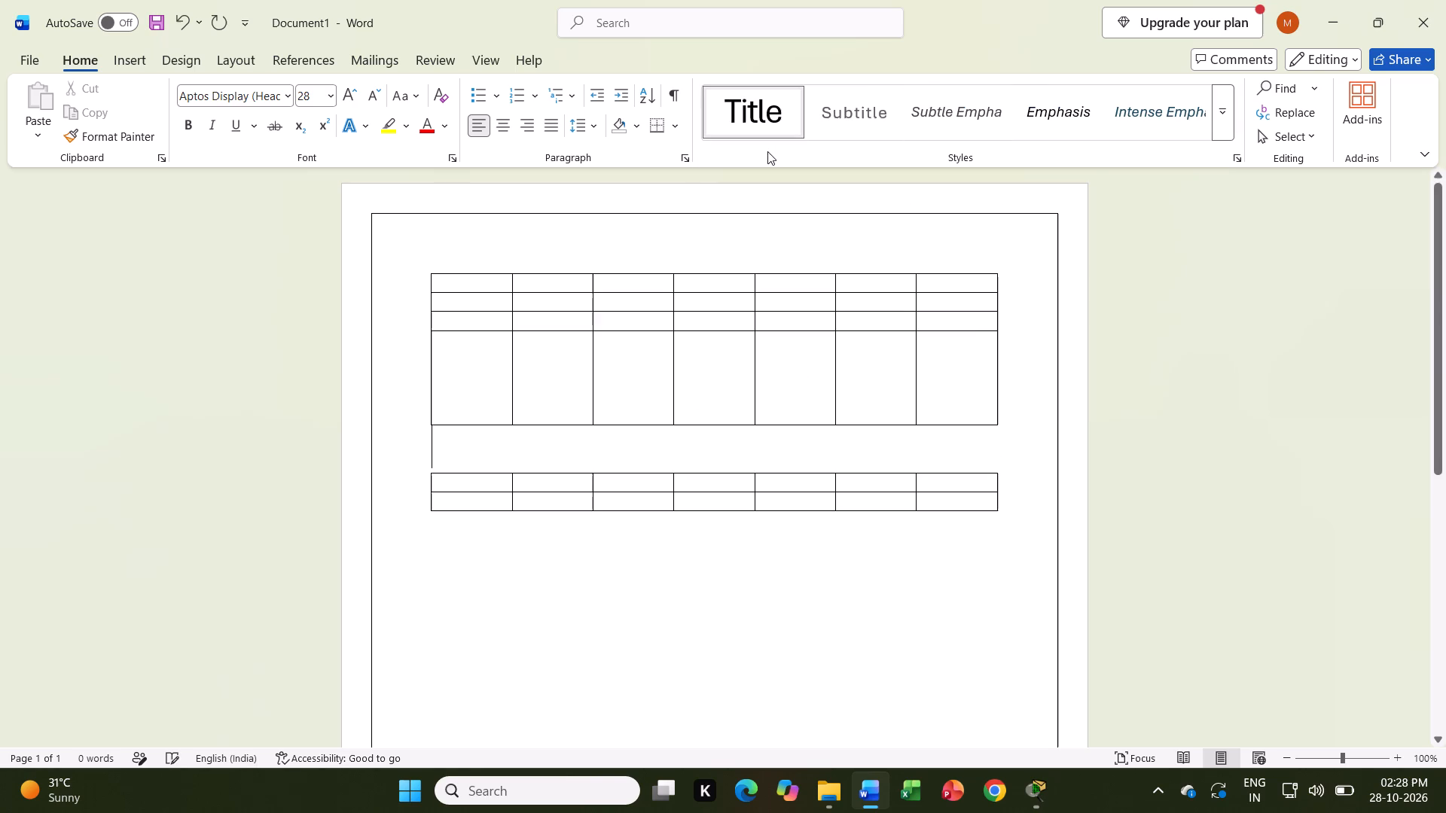
Open the page header above the first table for editing and enter the text "Sa".
{"action": "left_click", "coordinate": [686, 239]}
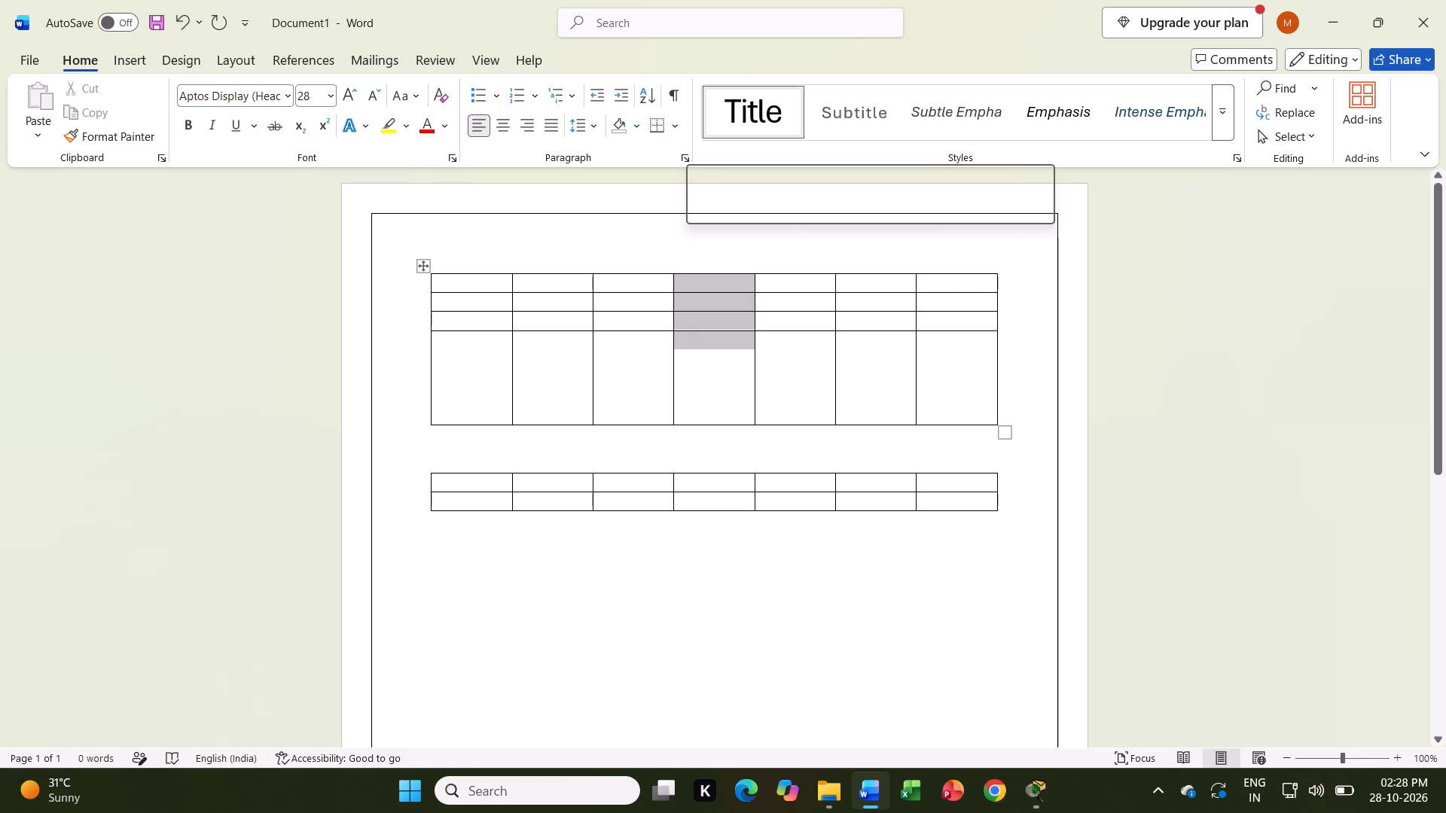
{"action": "double_click", "coordinate": [686, 239]}
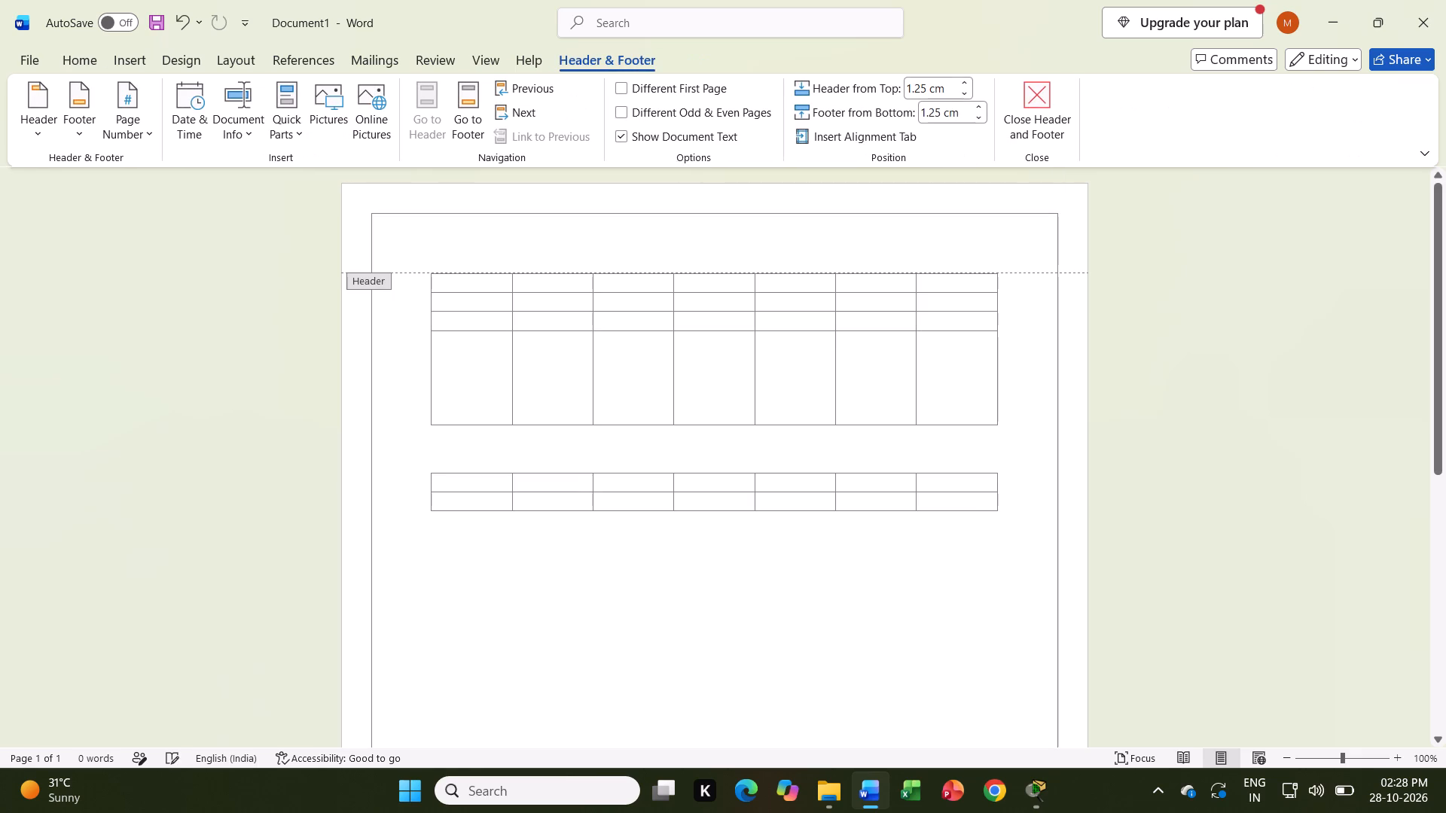
{"action": "key", "text": "shift+s"}
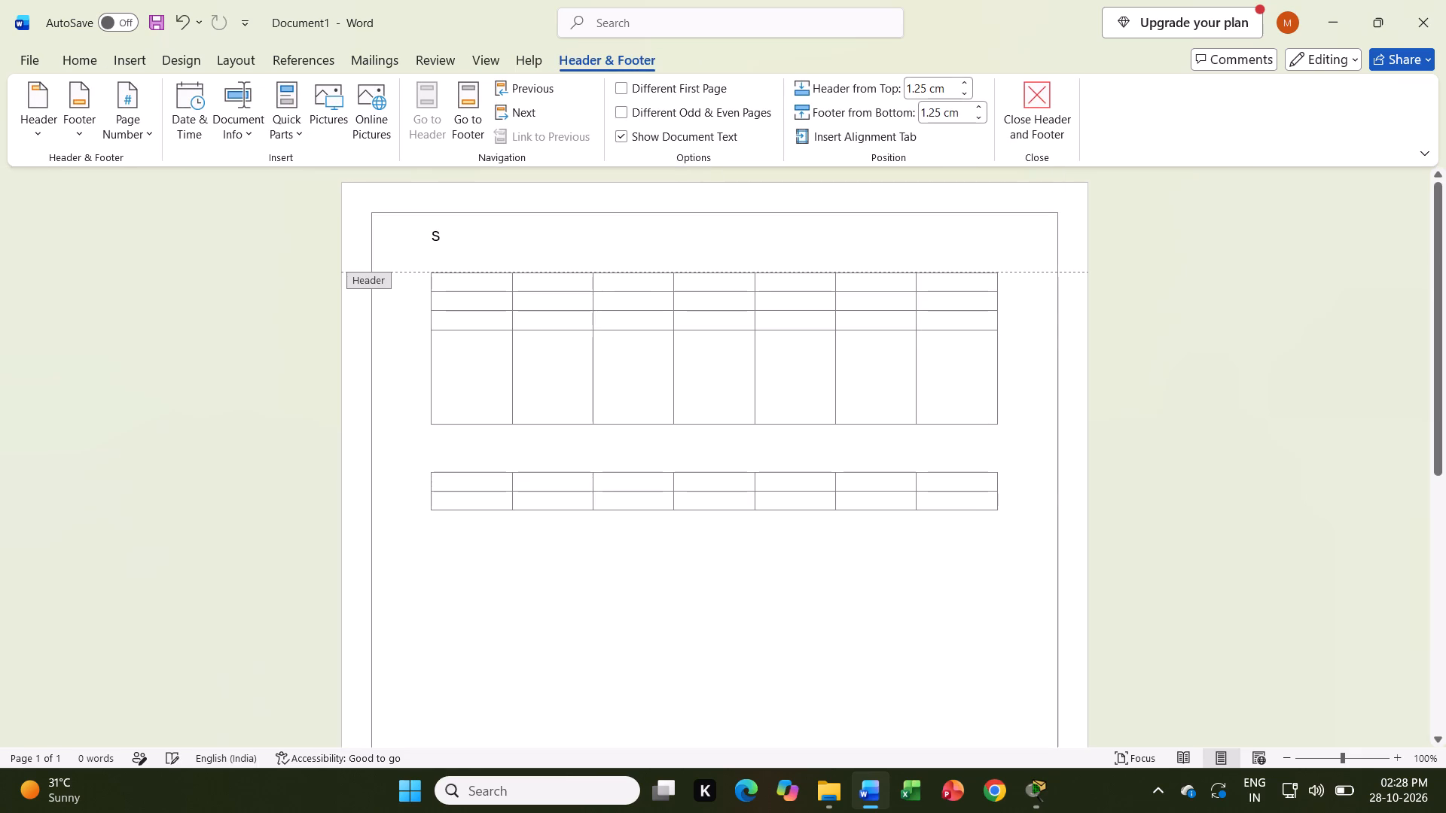
{"action": "key", "text": "a"}
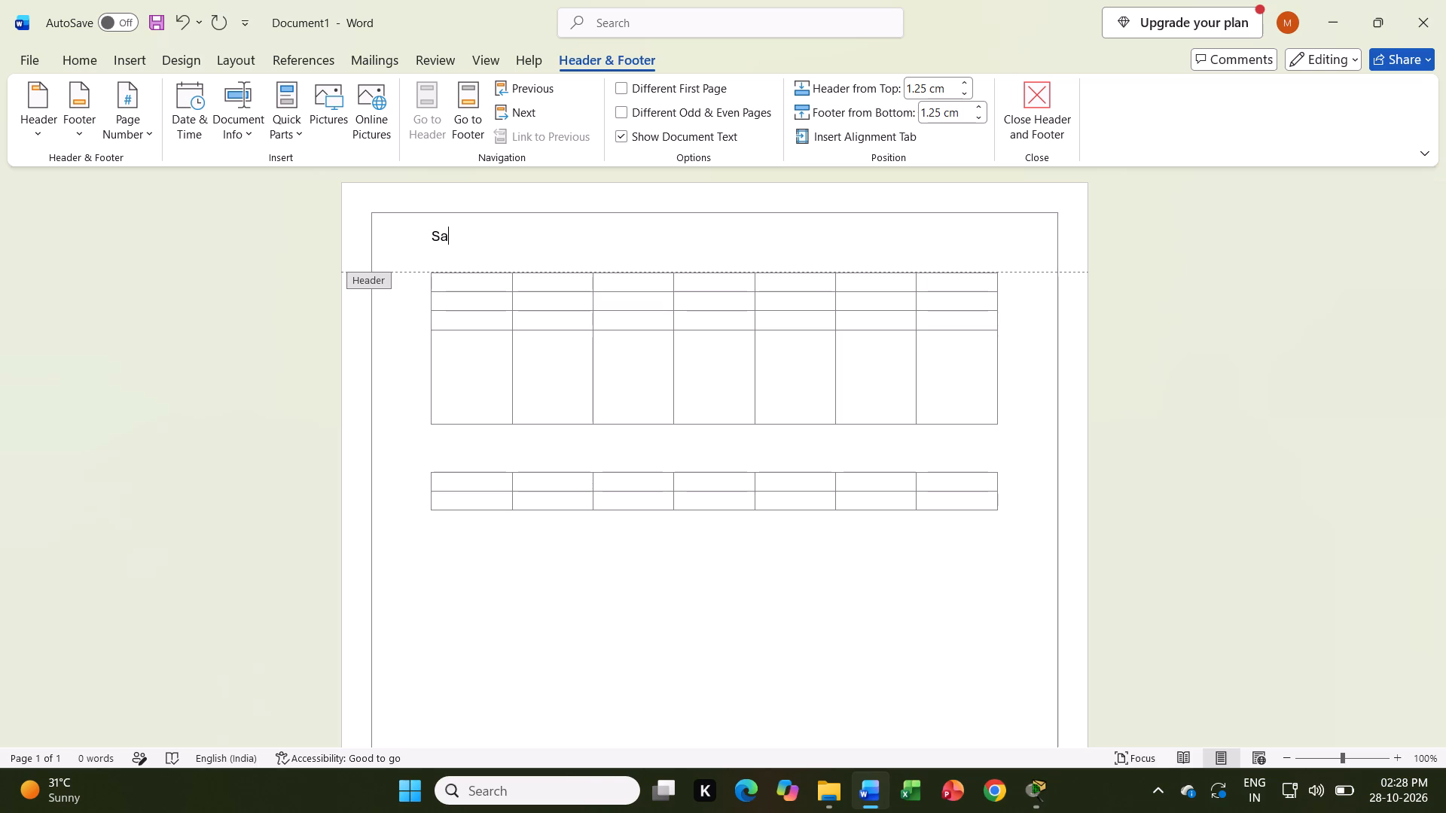
Set the footer's distance from the bottom of the page to 0.8 cm.
{"action": "left_click", "coordinate": [974, 116]}
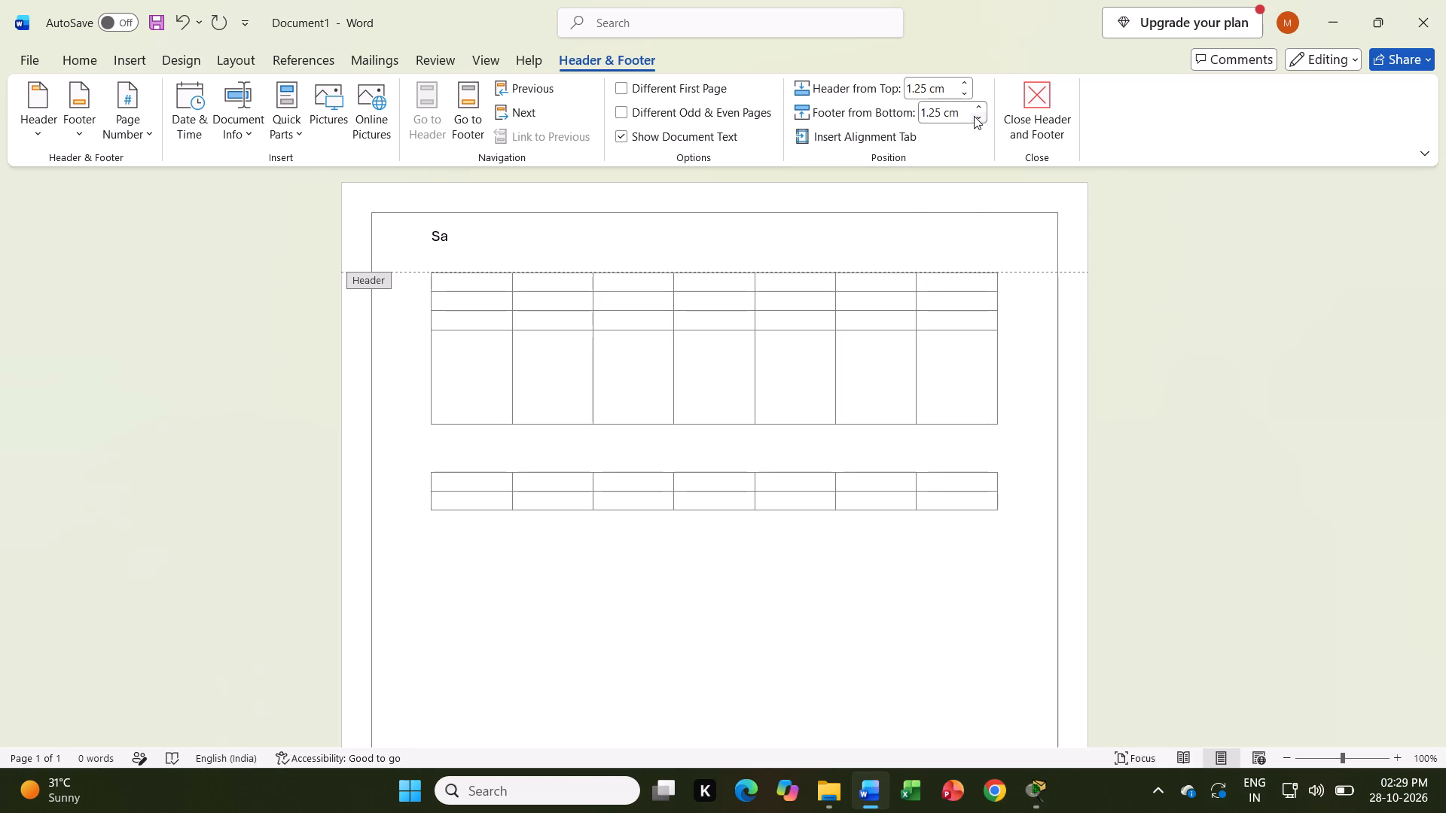
{"action": "left_click", "coordinate": [974, 116]}
{"action": "scroll", "coordinate": [908, 292], "scroll_direction": "down", "scroll_amount": 3}
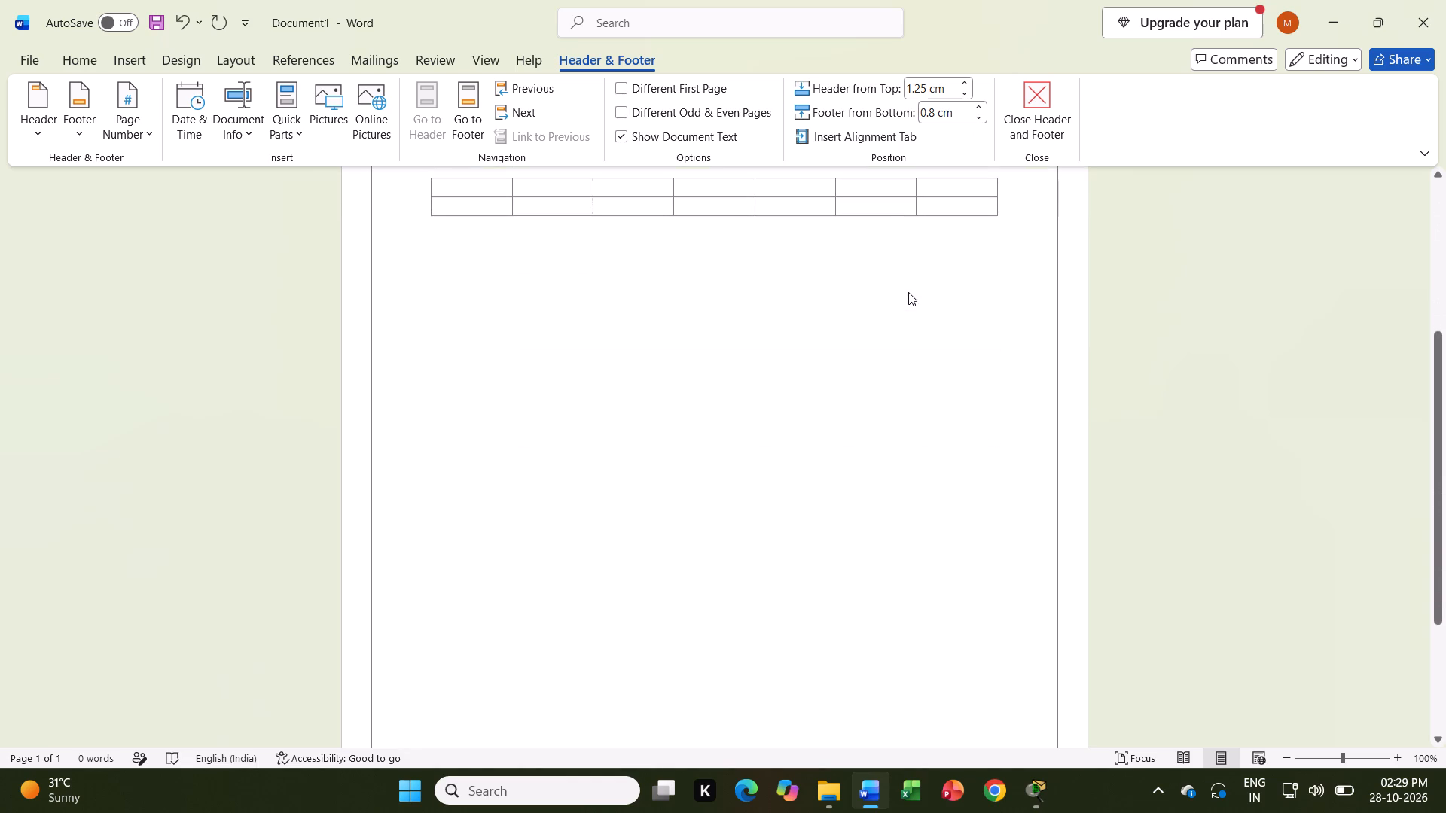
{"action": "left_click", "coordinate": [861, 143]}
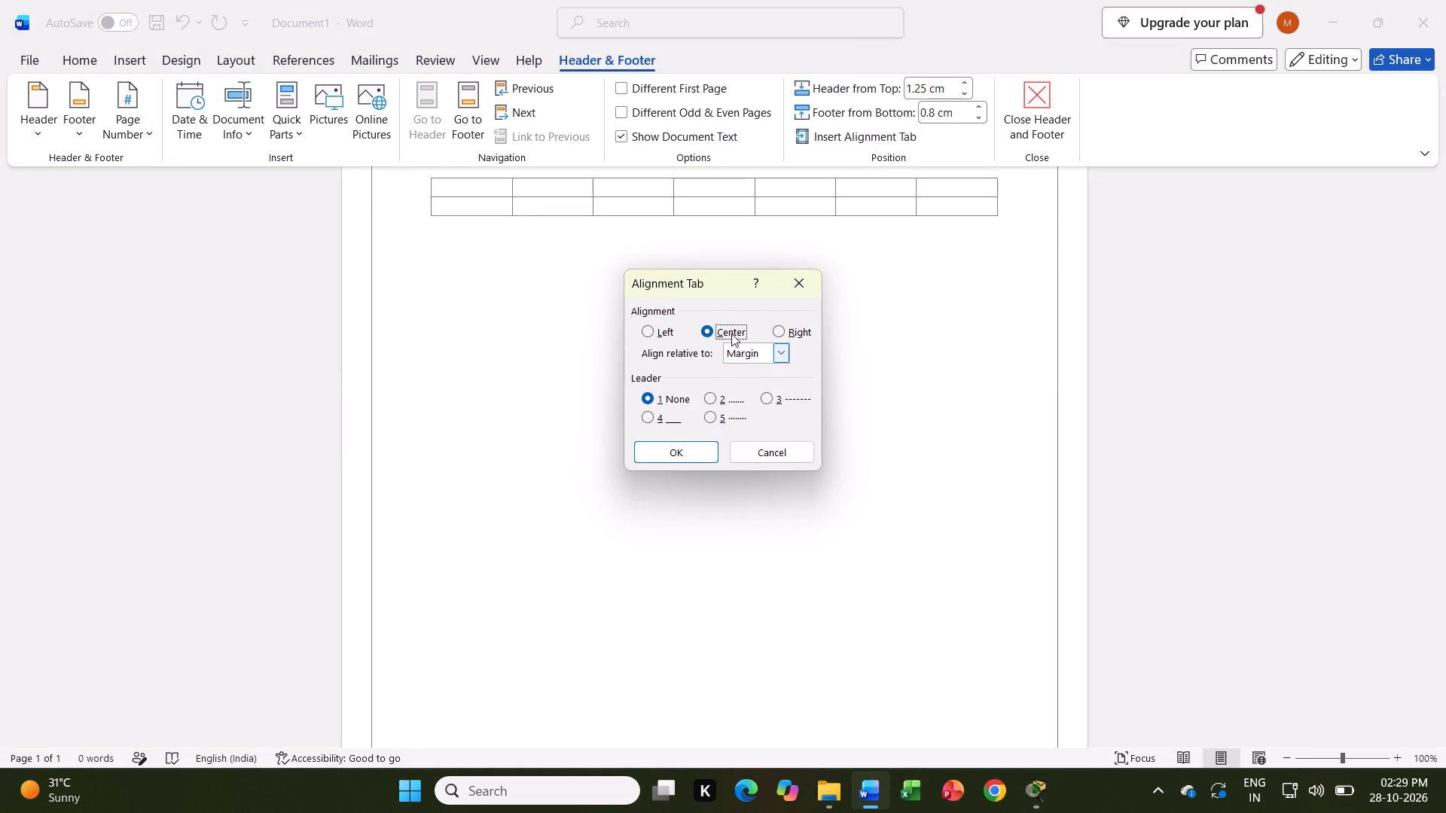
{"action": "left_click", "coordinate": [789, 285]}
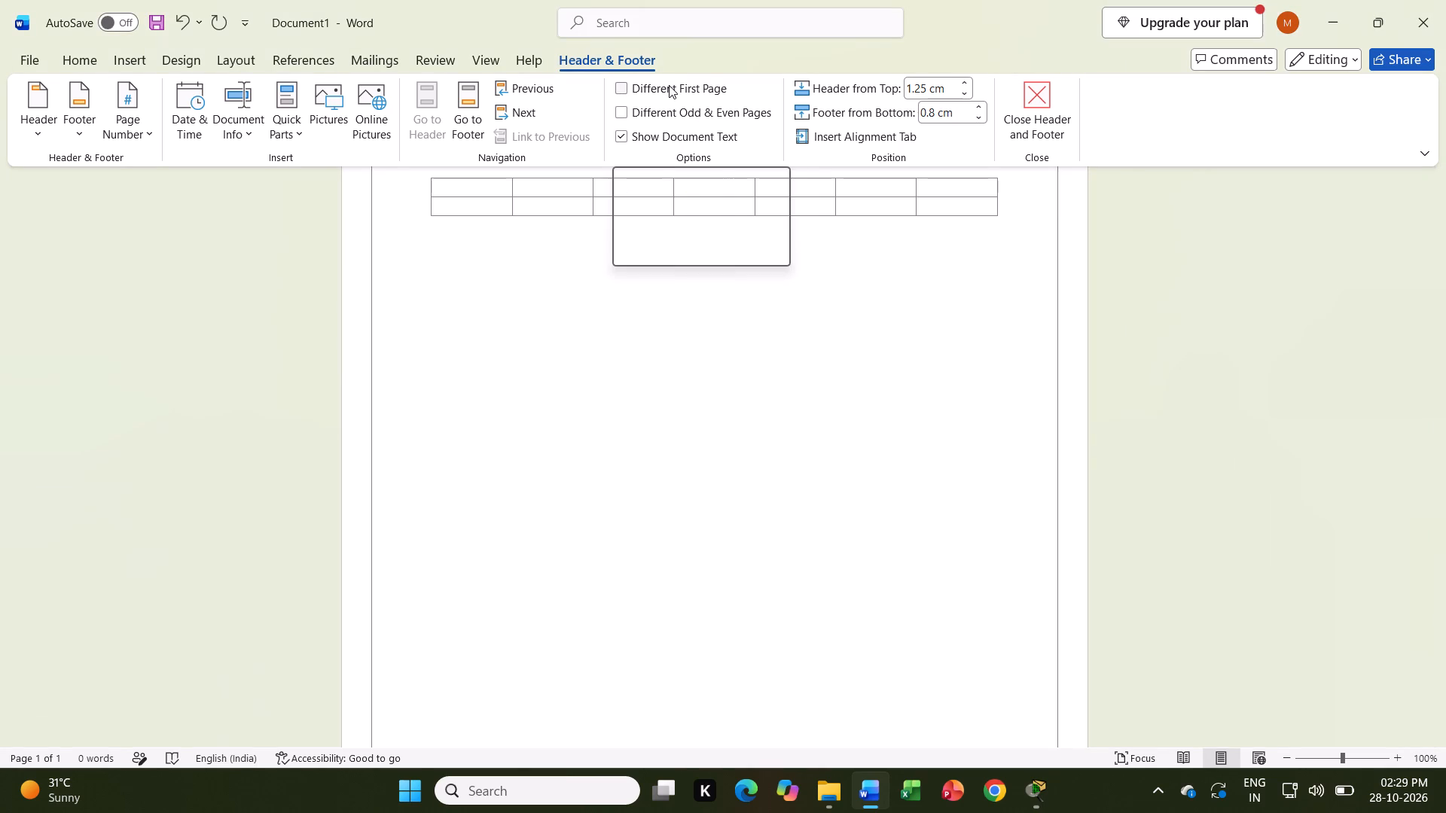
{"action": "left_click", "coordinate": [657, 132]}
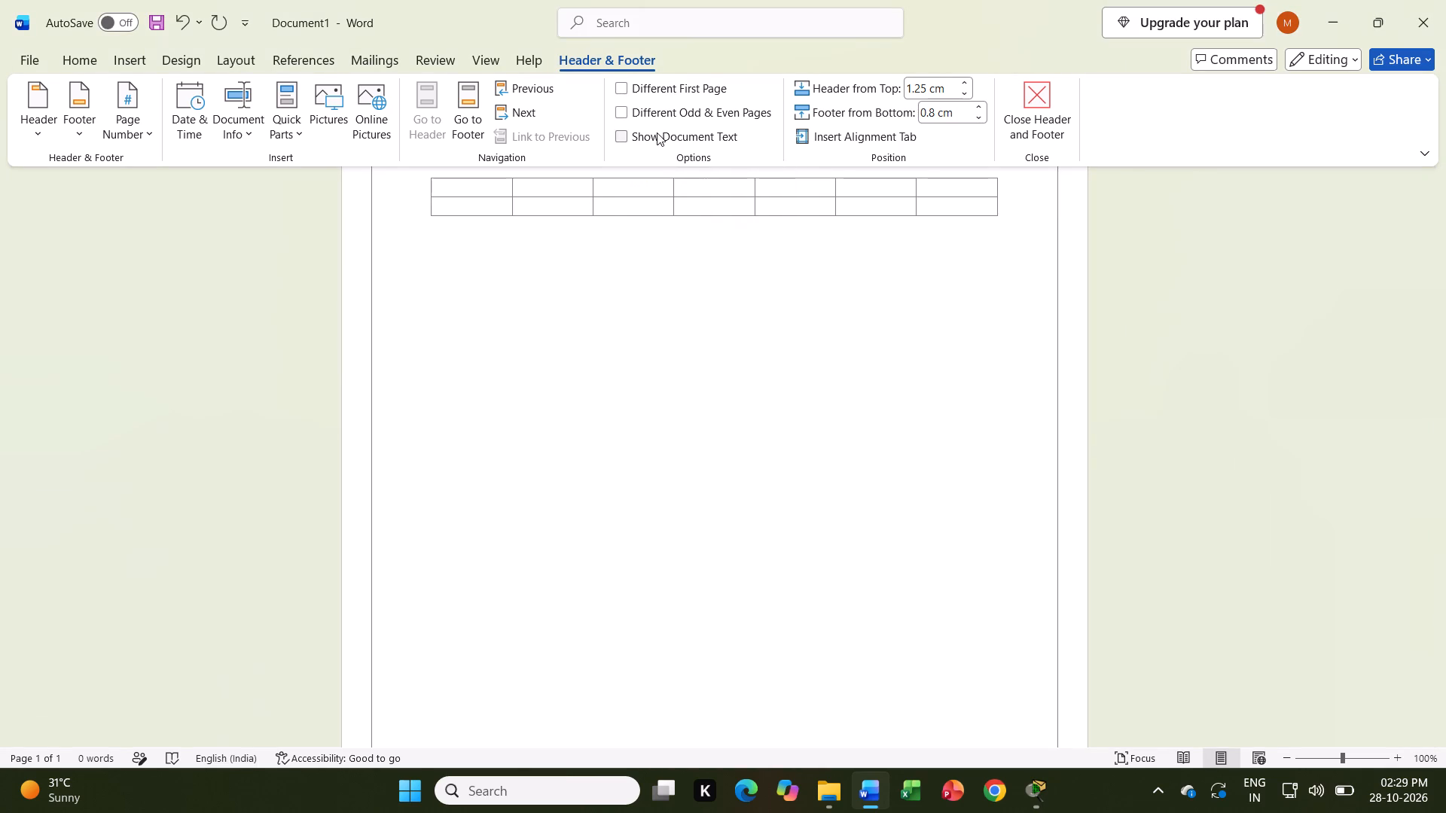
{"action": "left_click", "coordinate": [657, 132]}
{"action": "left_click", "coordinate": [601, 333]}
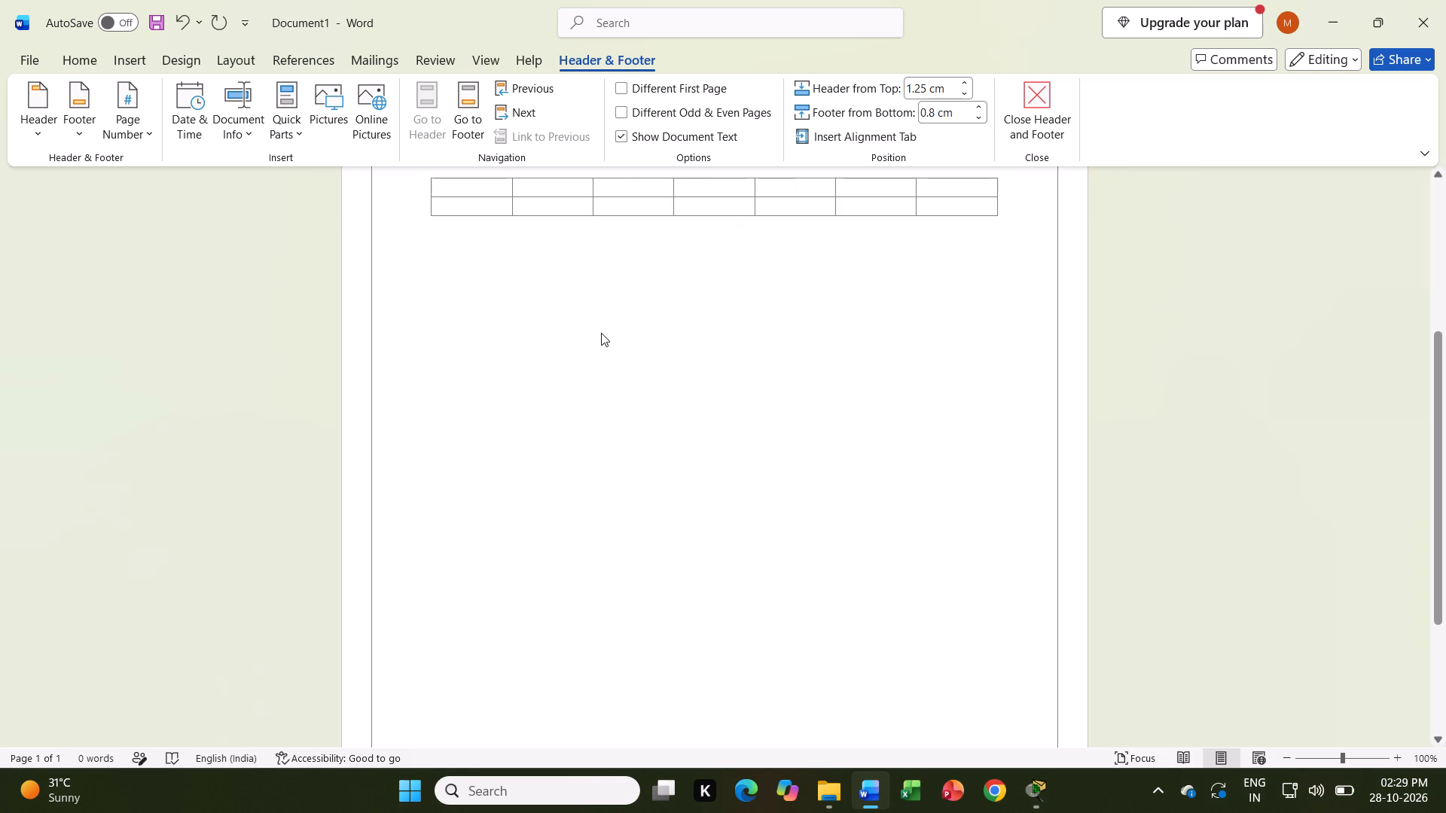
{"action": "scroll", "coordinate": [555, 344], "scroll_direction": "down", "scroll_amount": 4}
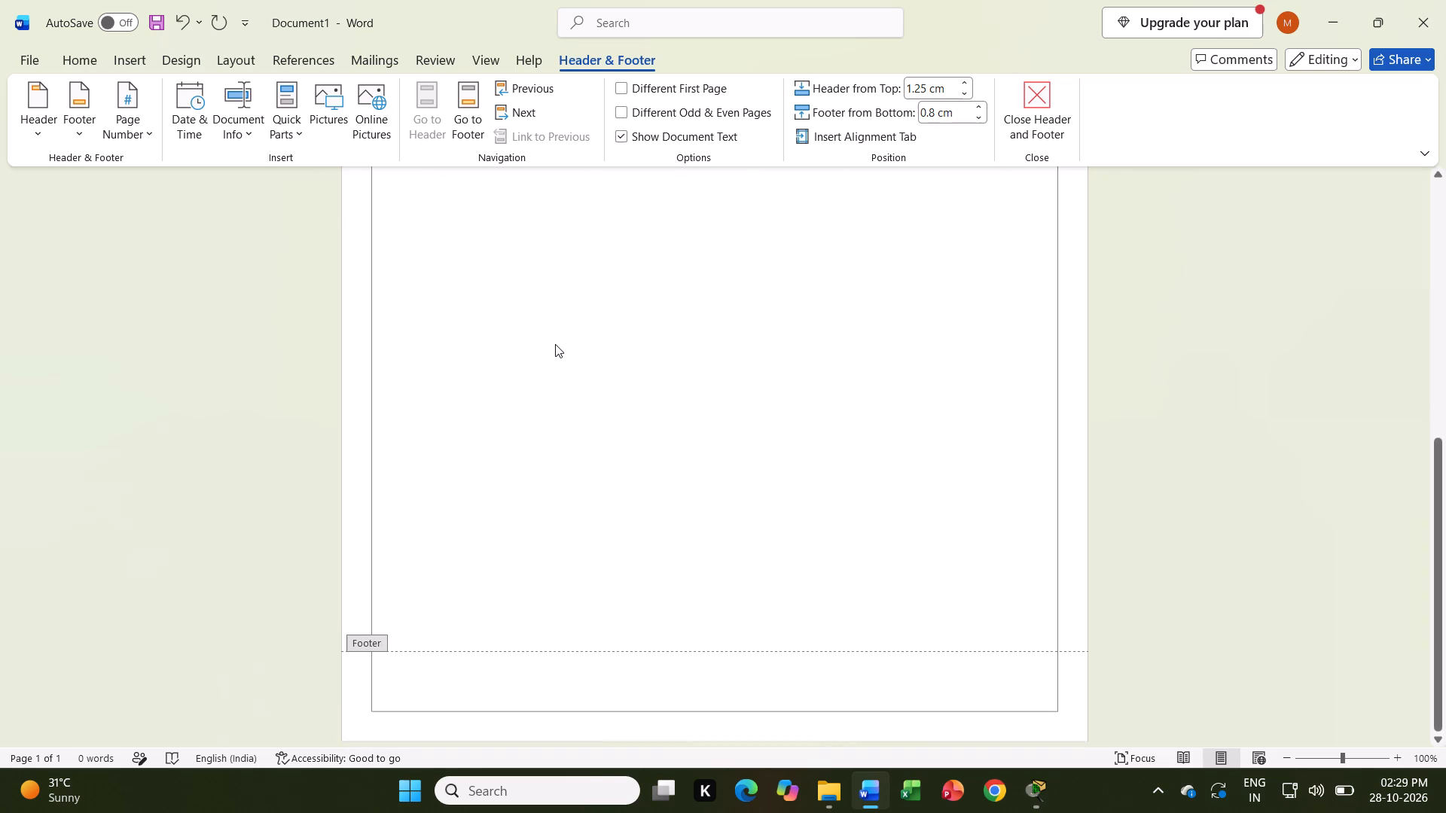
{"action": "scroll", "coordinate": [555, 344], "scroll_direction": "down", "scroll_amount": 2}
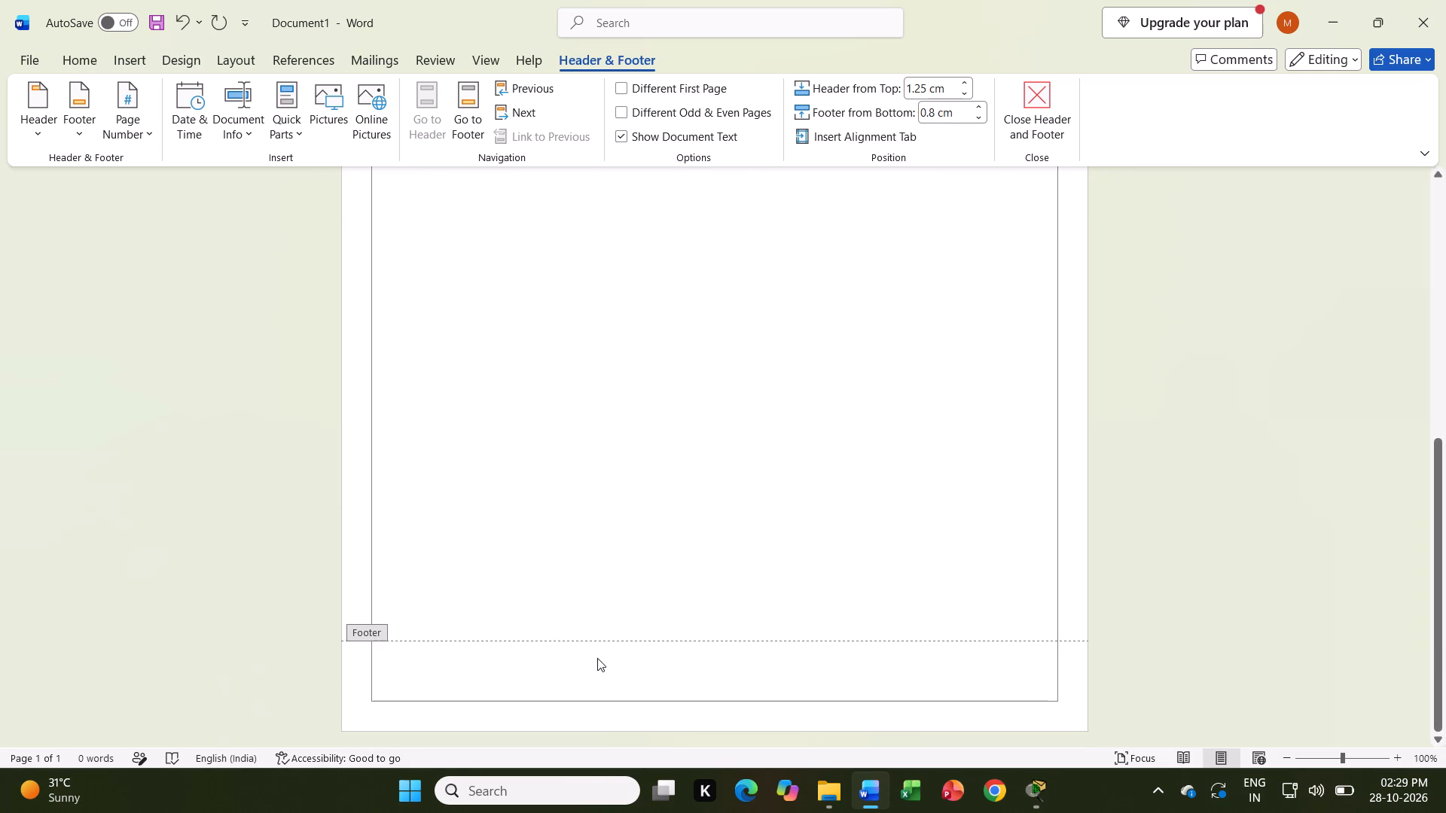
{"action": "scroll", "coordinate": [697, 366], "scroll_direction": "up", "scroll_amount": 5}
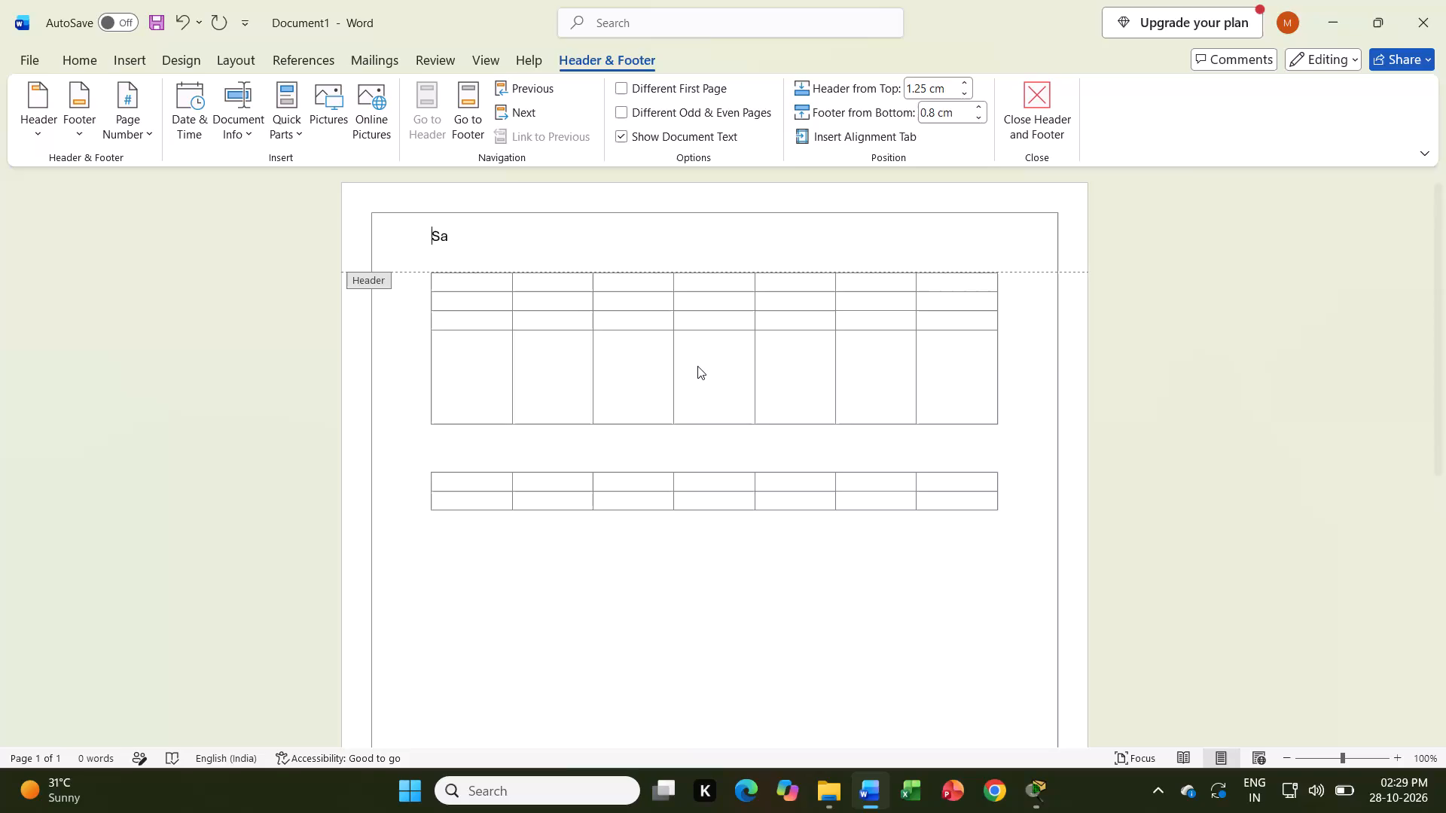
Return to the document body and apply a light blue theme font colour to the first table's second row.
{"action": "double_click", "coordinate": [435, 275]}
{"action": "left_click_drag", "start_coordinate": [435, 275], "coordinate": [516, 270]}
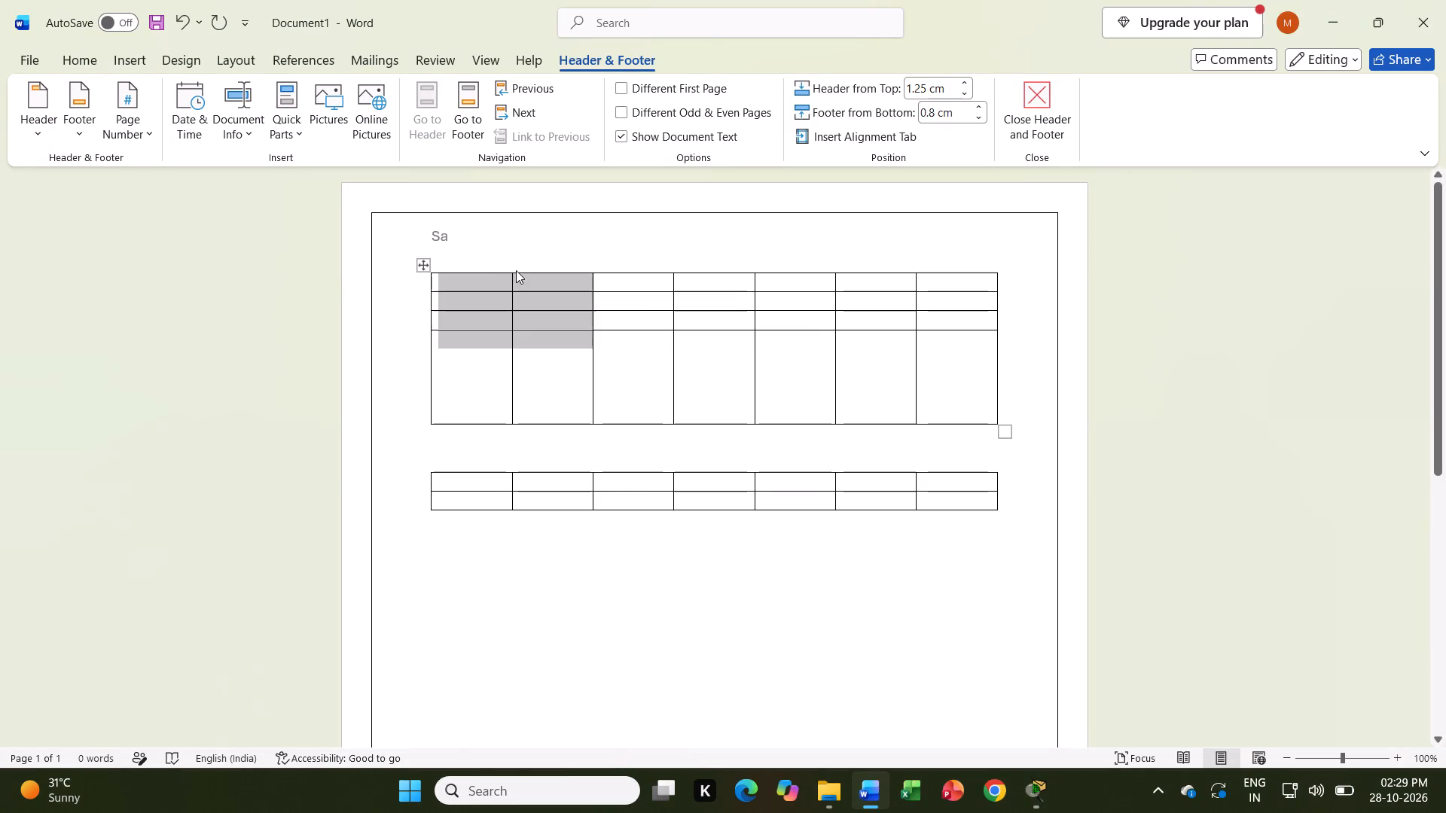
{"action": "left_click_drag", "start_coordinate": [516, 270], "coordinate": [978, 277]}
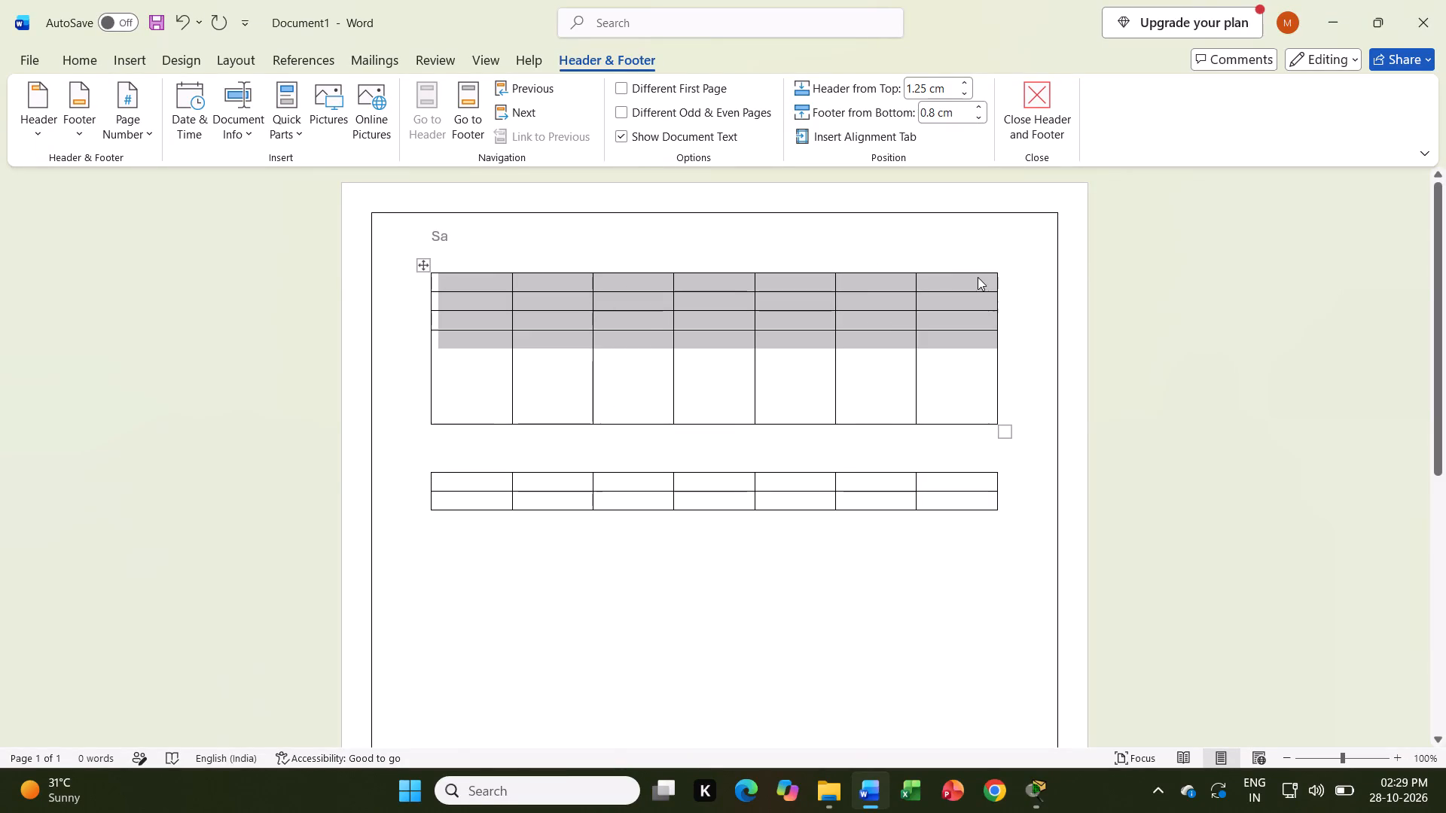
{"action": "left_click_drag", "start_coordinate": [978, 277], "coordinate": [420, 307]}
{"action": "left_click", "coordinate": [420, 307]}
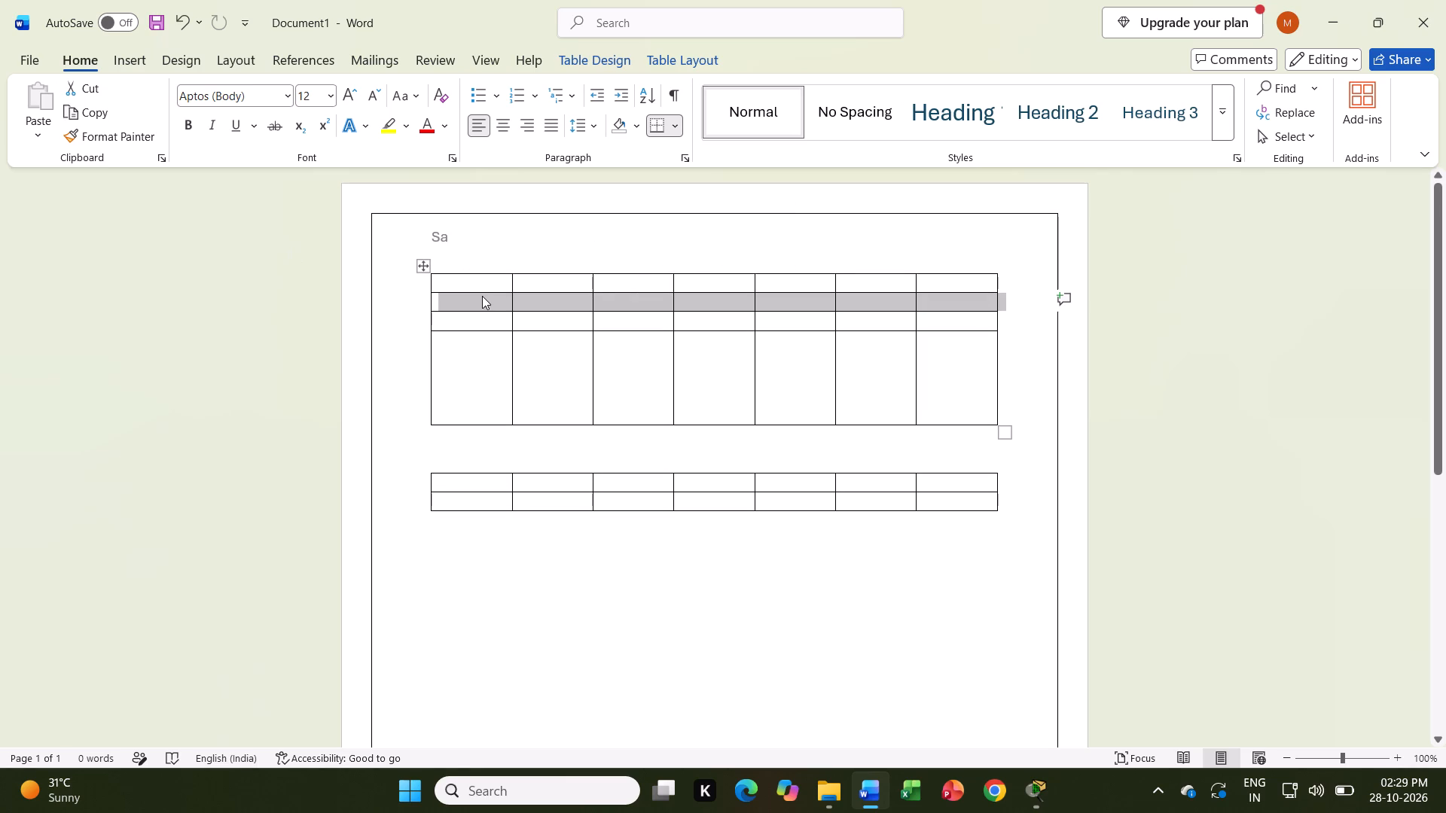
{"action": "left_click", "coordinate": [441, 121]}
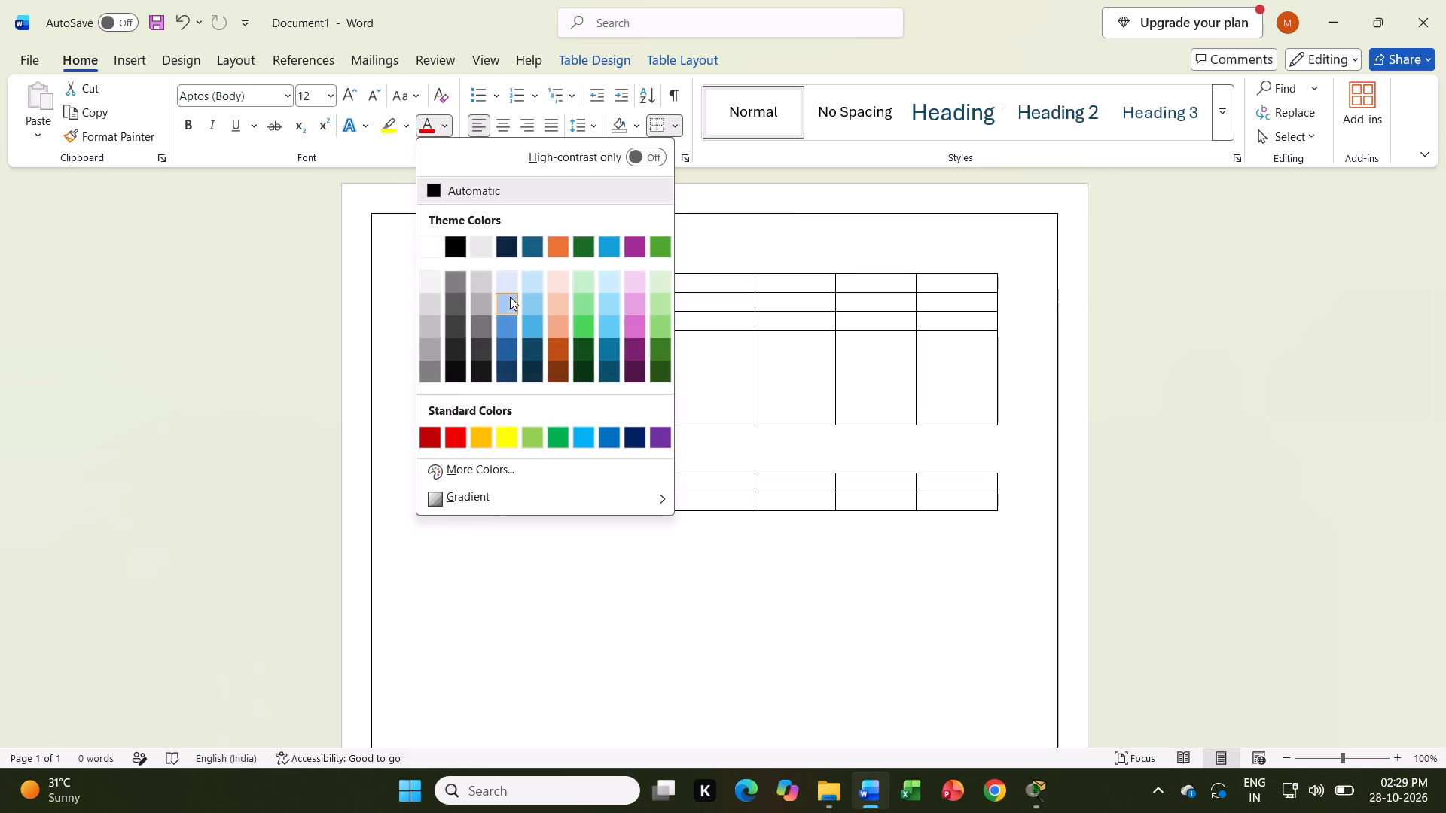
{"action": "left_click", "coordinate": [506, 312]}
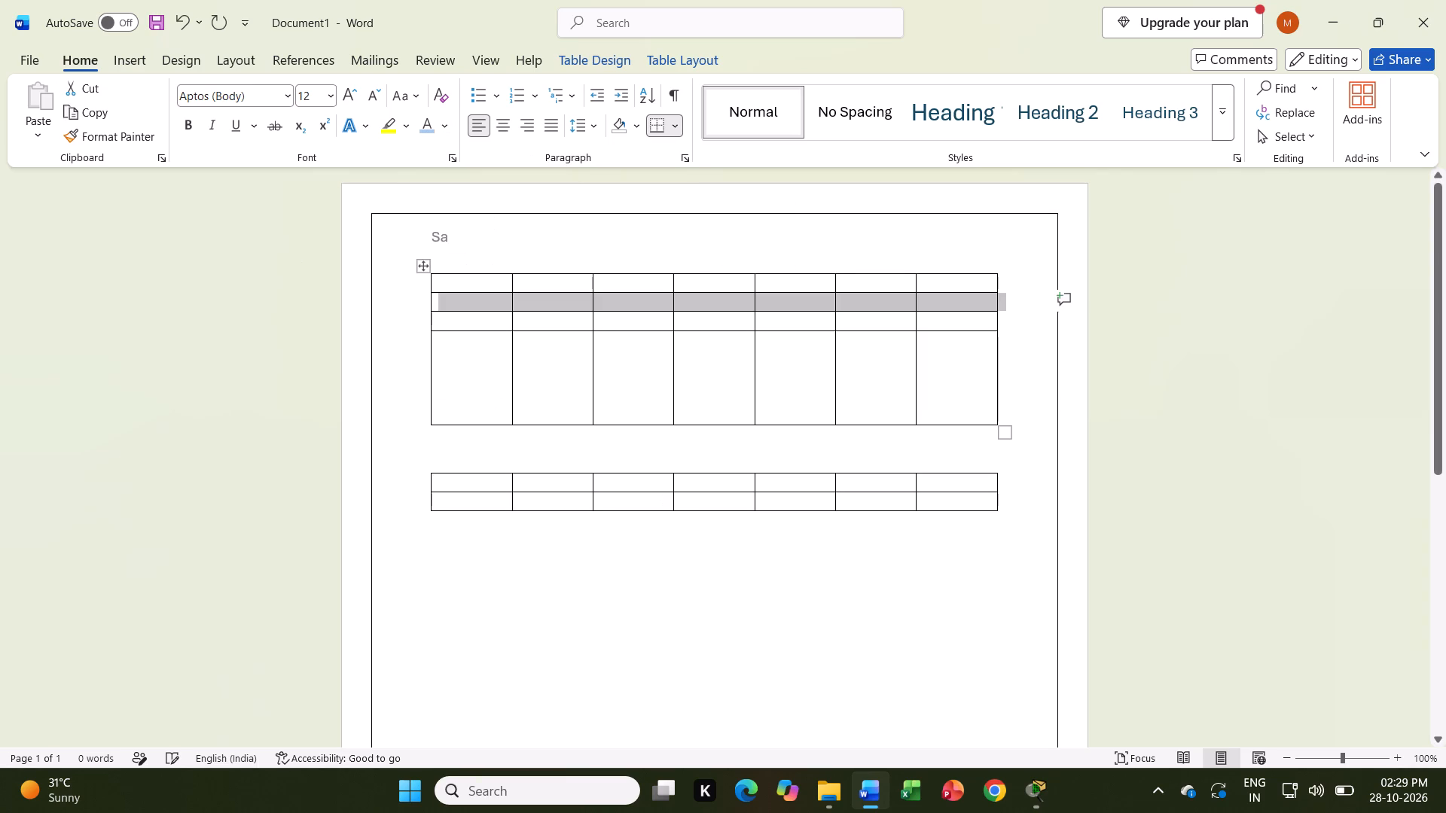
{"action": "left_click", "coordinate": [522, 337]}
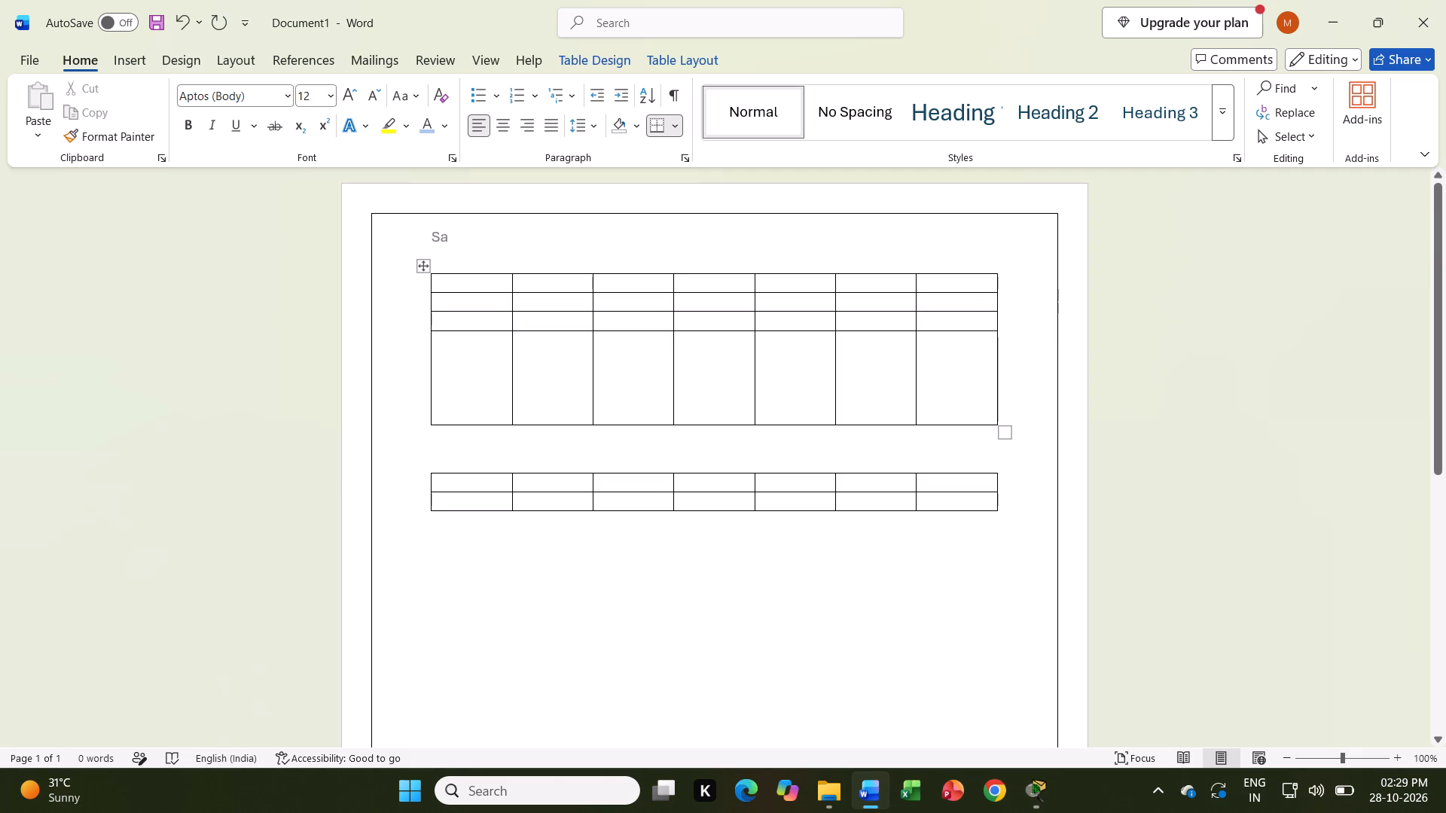
Set the font colour of all cells in the first table's second row to dark orange from the theme colours.
{"action": "left_click", "coordinate": [453, 300]}
{"action": "left_click_drag", "start_coordinate": [453, 300], "coordinate": [792, 303]}
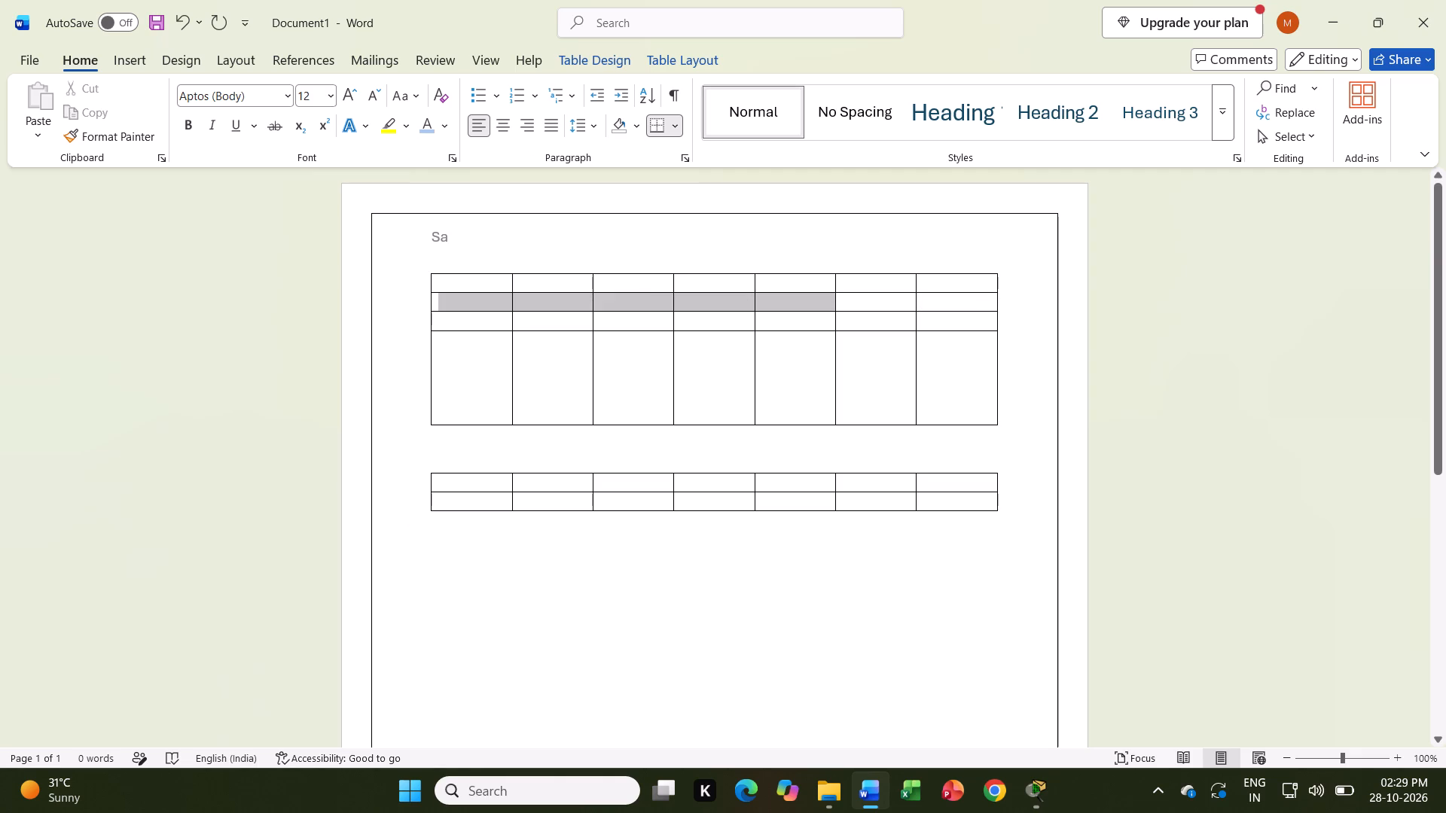
{"action": "left_click_drag", "start_coordinate": [792, 303], "coordinate": [955, 300]}
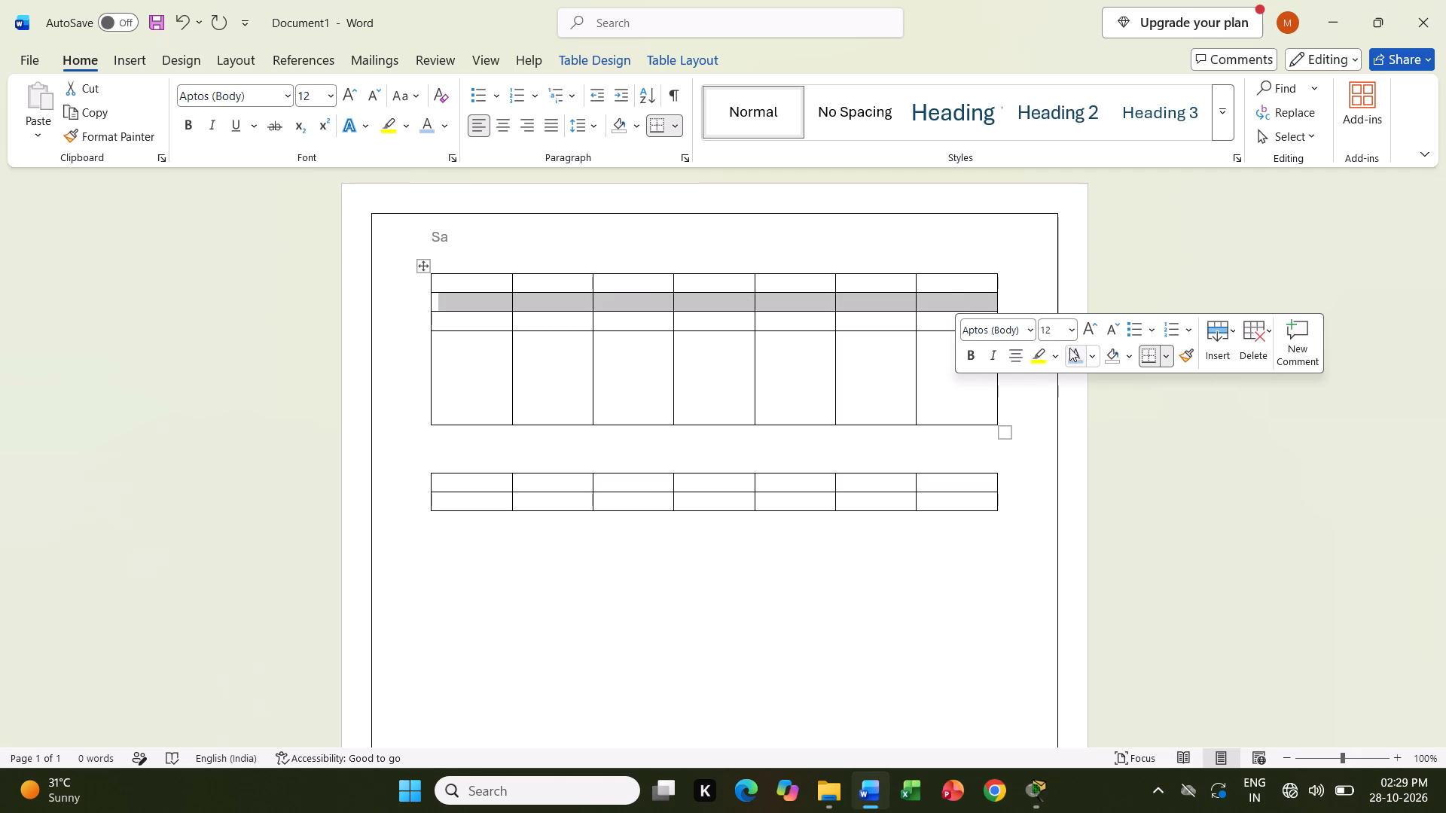
{"action": "left_click", "coordinate": [1091, 349]}
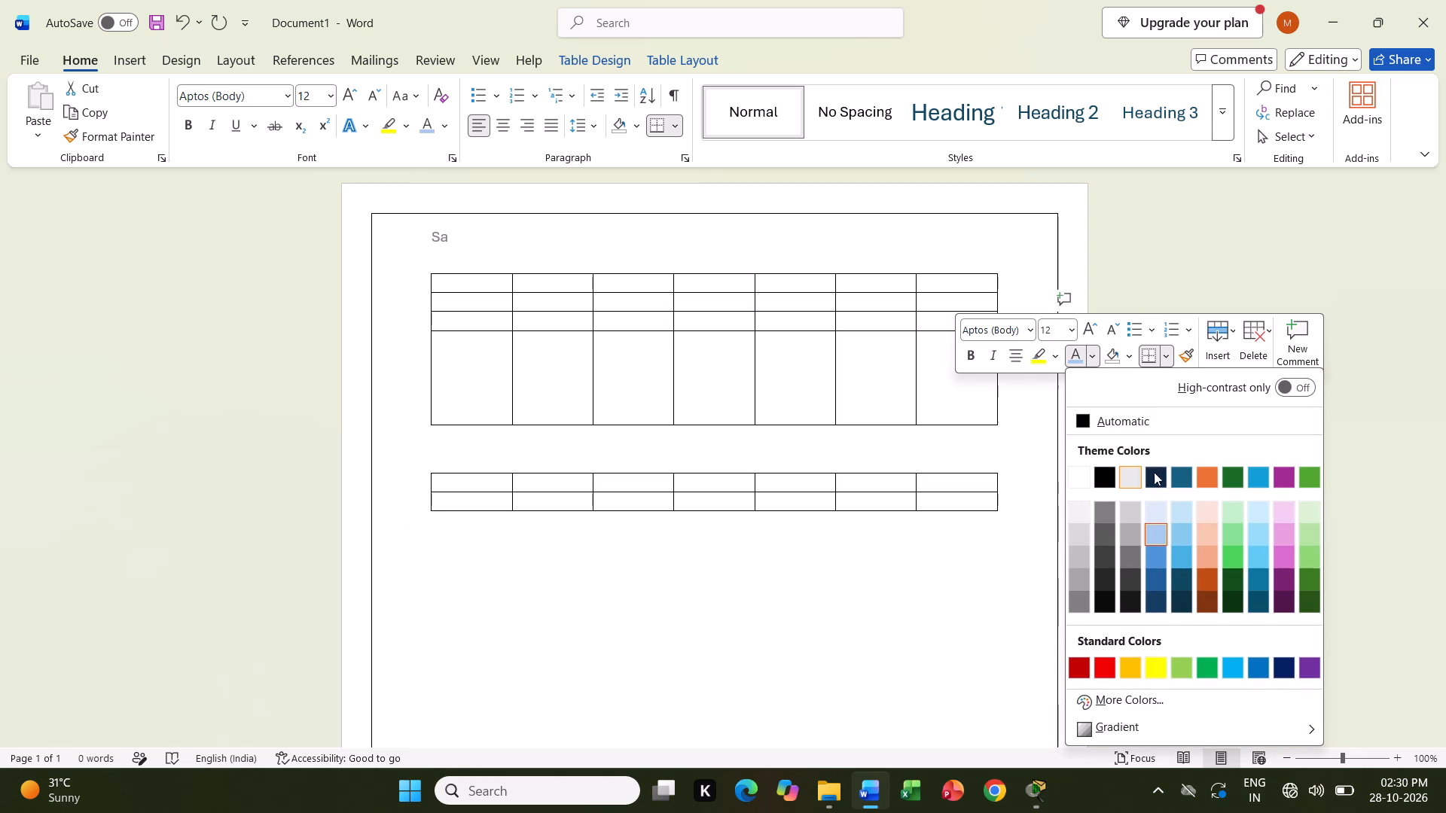
{"action": "left_click", "coordinate": [1207, 586]}
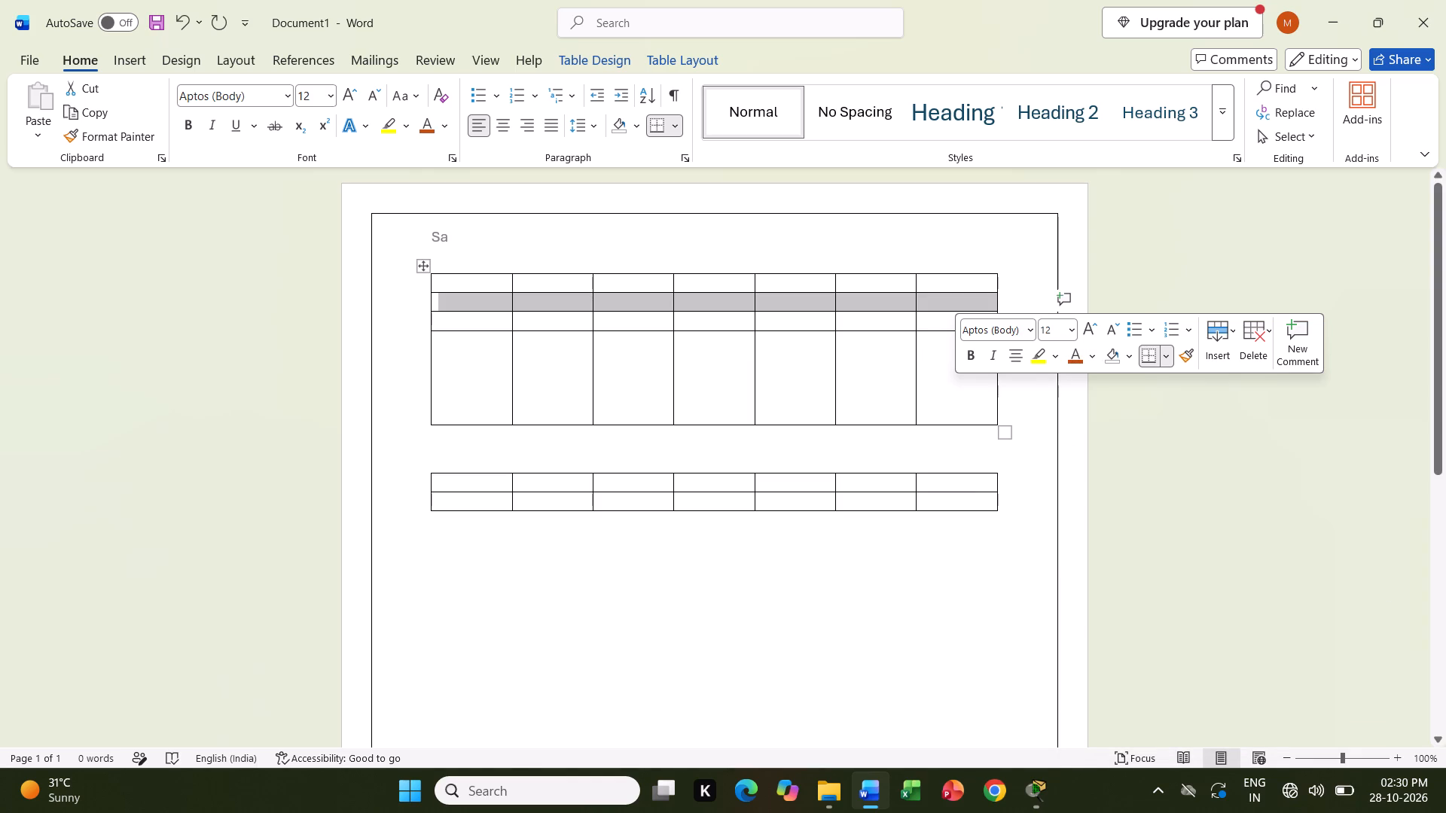
Add an extra empty line in the first table's second row.
{"action": "key", "text": "Return"}
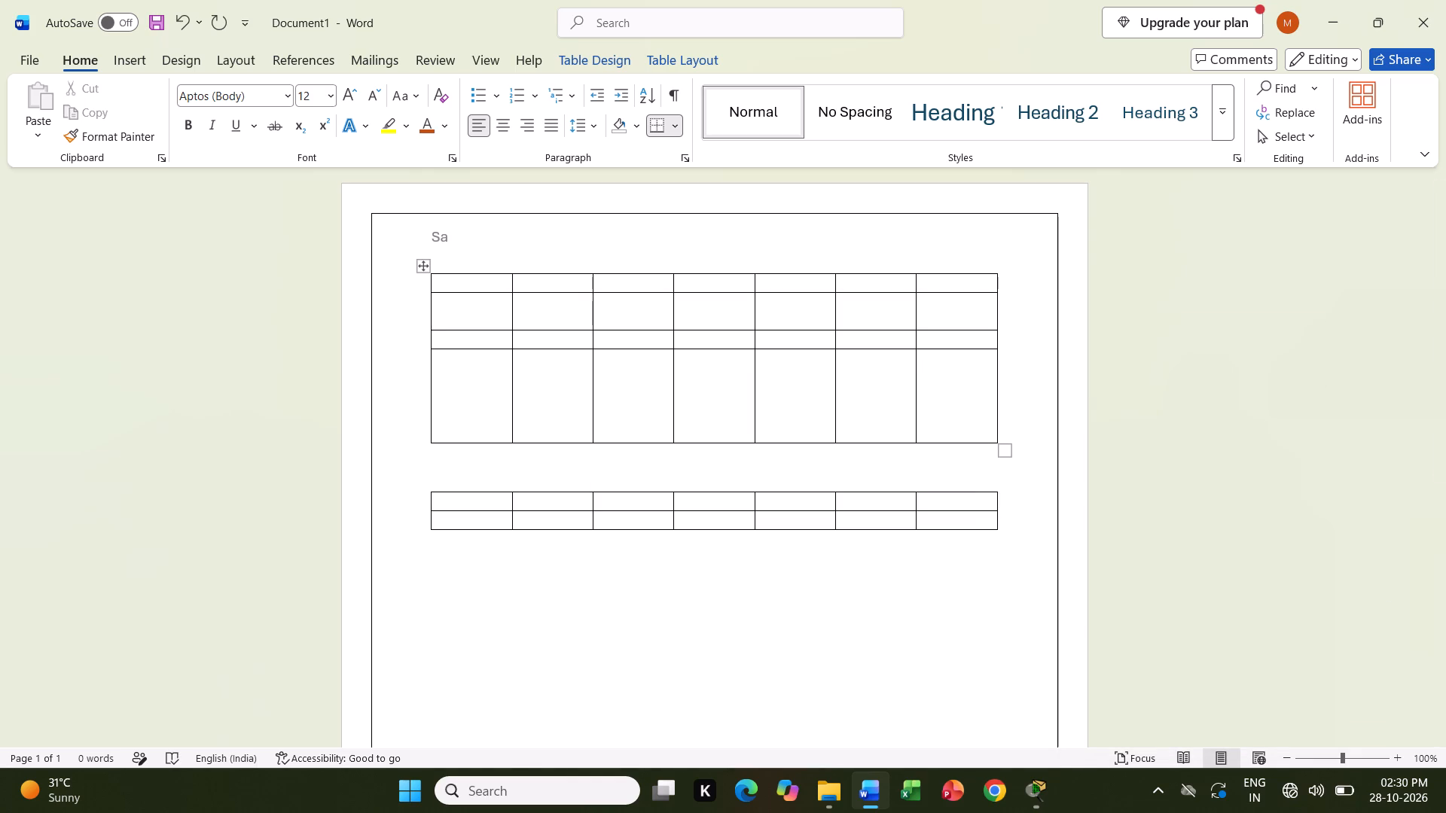
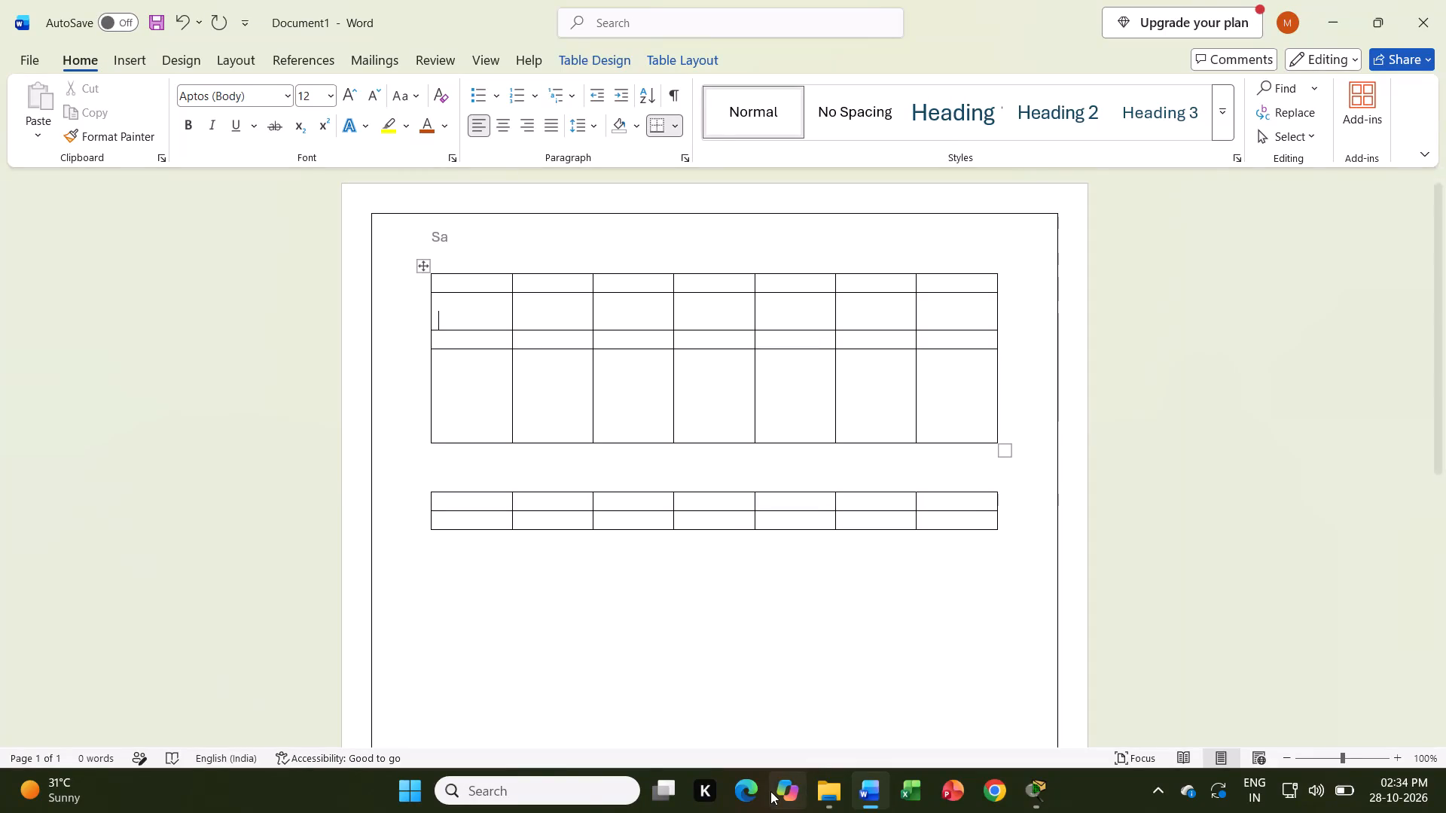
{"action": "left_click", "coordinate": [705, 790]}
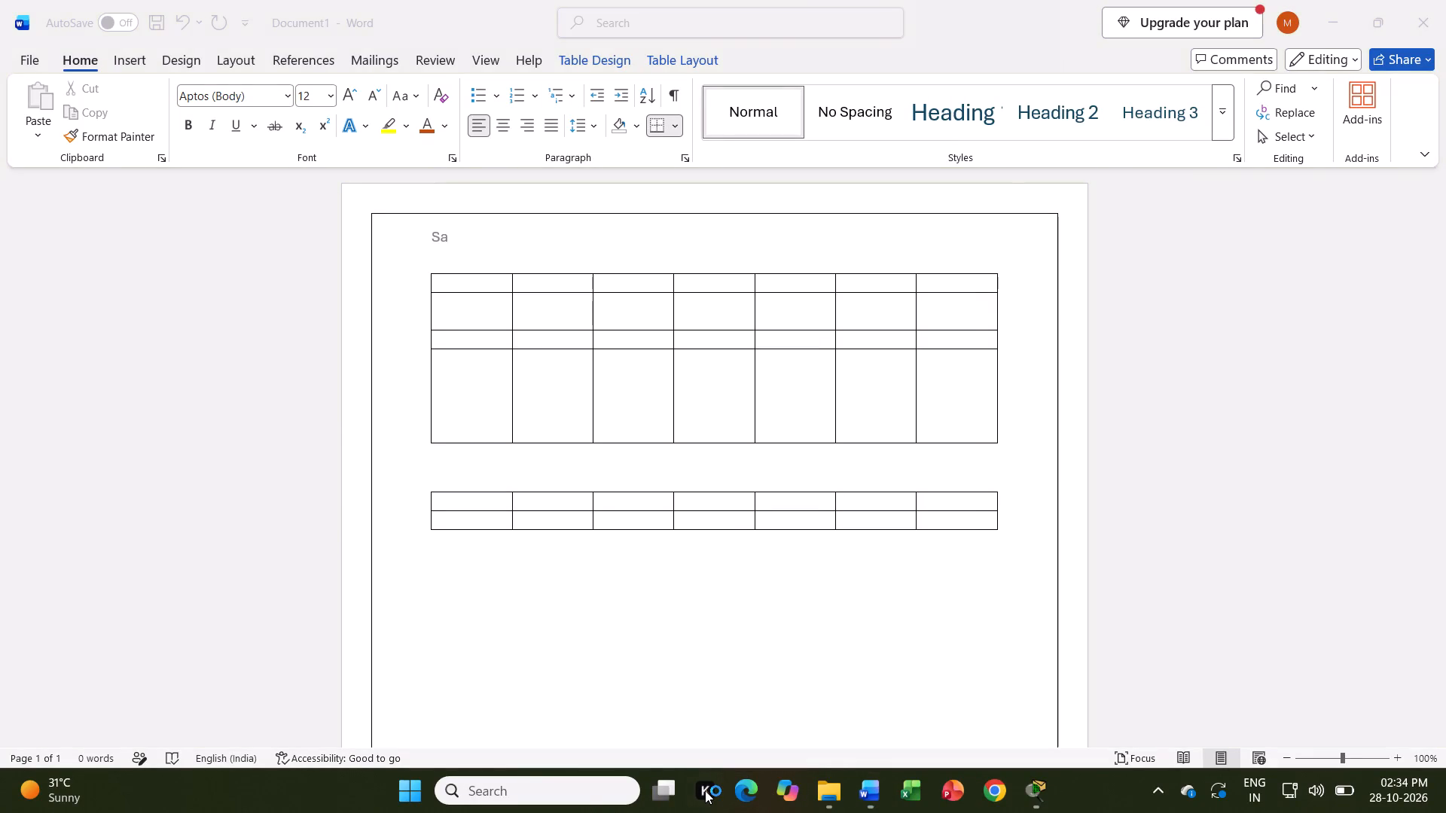